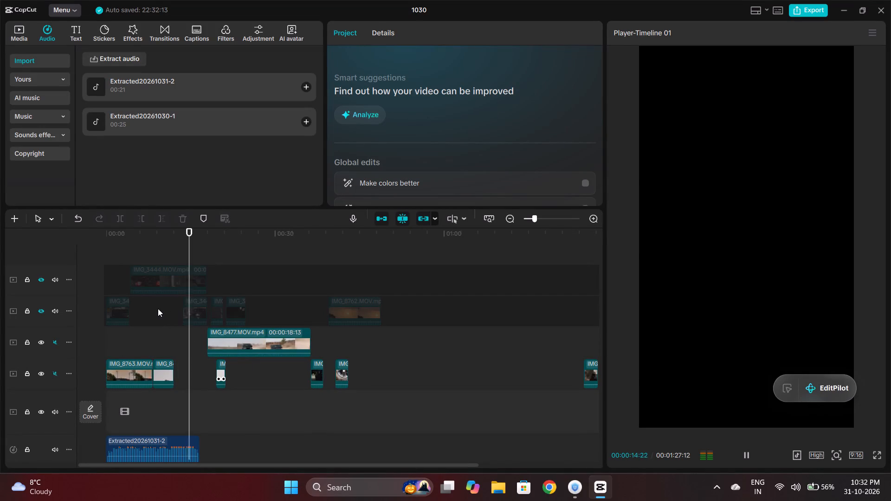
Slow the first video clip, IMG_8763.MOV, to 0.68x speed.
{"action": "left_click", "coordinate": [134, 370]}
{"action": "right_click", "coordinate": [134, 370]}
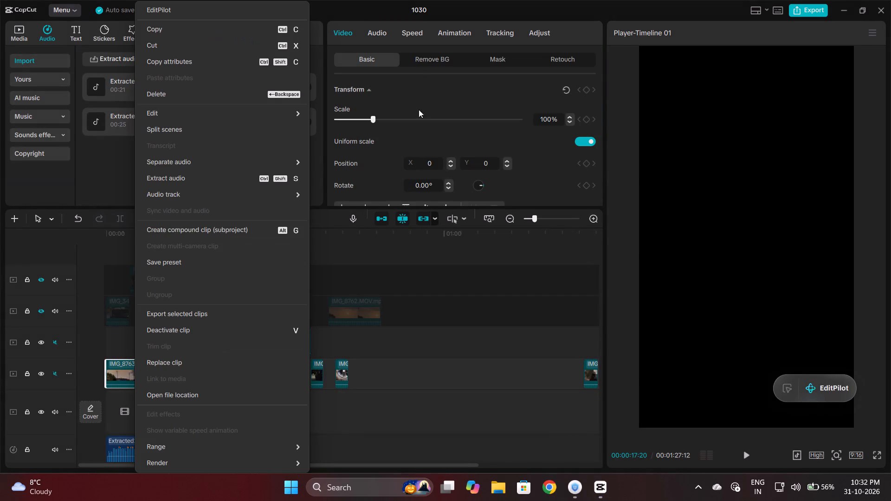
{"action": "double_click", "coordinate": [420, 32]}
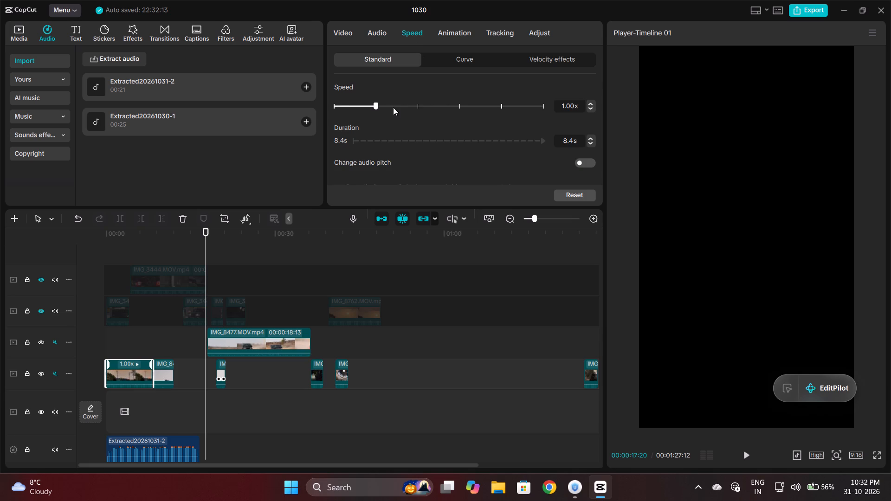
{"action": "left_click", "coordinate": [368, 104]}
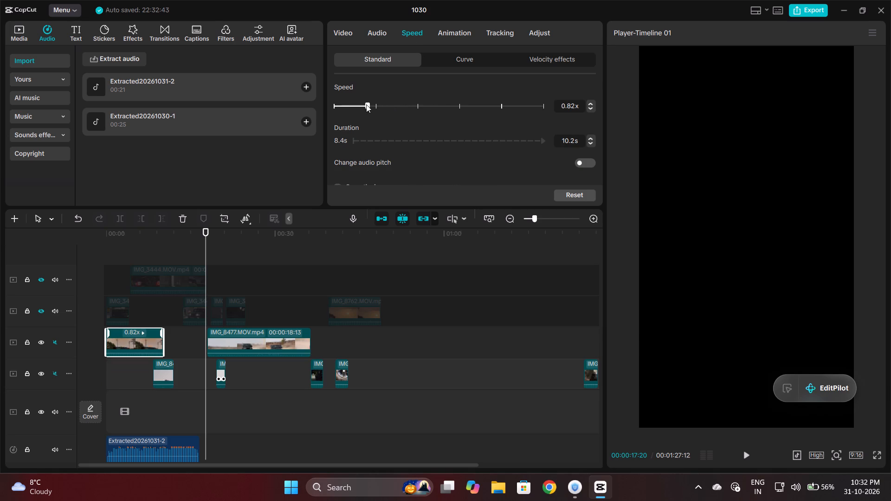
{"action": "left_click", "coordinate": [364, 105]}
{"action": "left_click", "coordinate": [361, 107]}
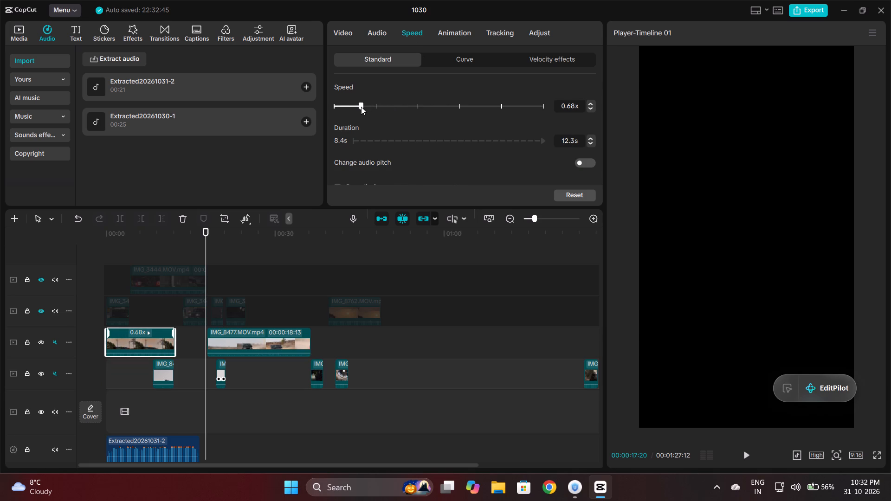
Enable Smooth slow-mo on the IMG_8763.MOV clip using the Optical flow method.
{"action": "scroll", "coordinate": [428, 128], "scroll_direction": "down", "scroll_amount": 1}
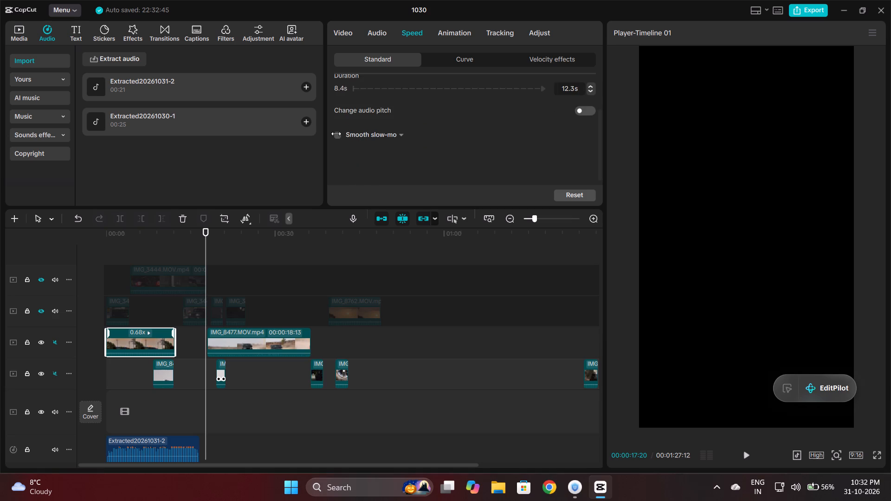
{"action": "left_click", "coordinate": [336, 134]}
{"action": "left_click", "coordinate": [354, 148]}
{"action": "left_click", "coordinate": [355, 155]}
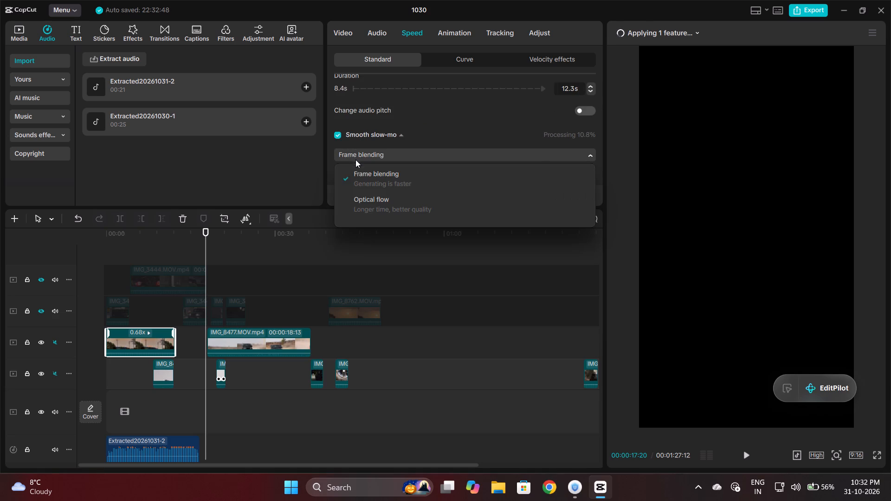
{"action": "left_click", "coordinate": [365, 198]}
Shift the second clip later to make room and move the slowed IMG_8763.MOV clip back onto its track at the timeline start.
{"action": "left_click_drag", "start_coordinate": [163, 376], "coordinate": [193, 376]}
{"action": "left_click_drag", "start_coordinate": [148, 335], "coordinate": [142, 372]}
Play the timeline from the start to review the slowed clip with the audio.
{"action": "left_click", "coordinate": [116, 340]}
{"action": "left_click_drag", "start_coordinate": [115, 340], "coordinate": [71, 345]}
{"action": "key", "text": "space"}
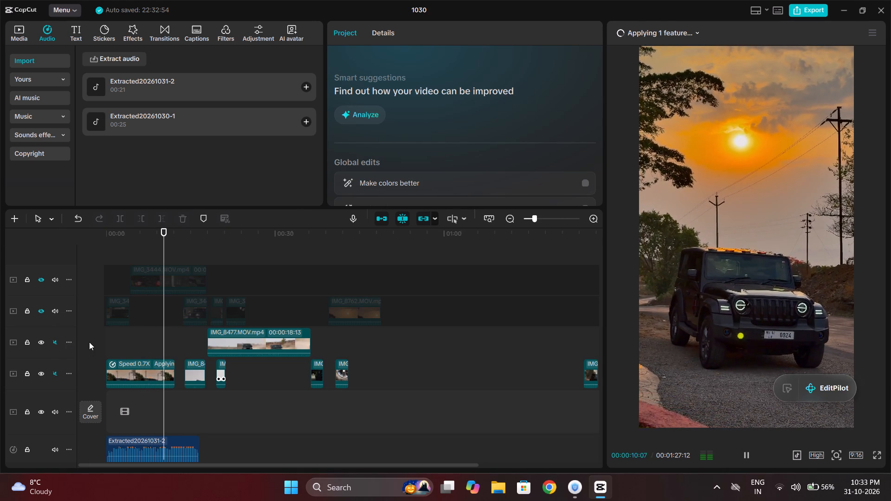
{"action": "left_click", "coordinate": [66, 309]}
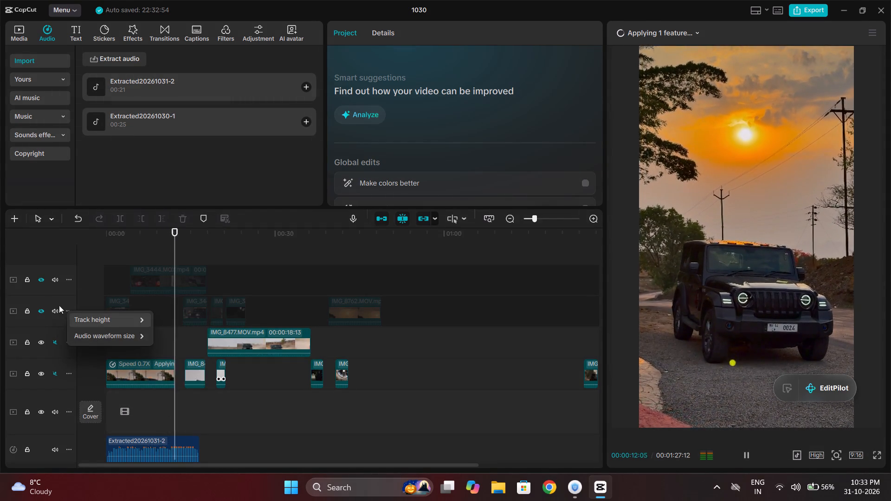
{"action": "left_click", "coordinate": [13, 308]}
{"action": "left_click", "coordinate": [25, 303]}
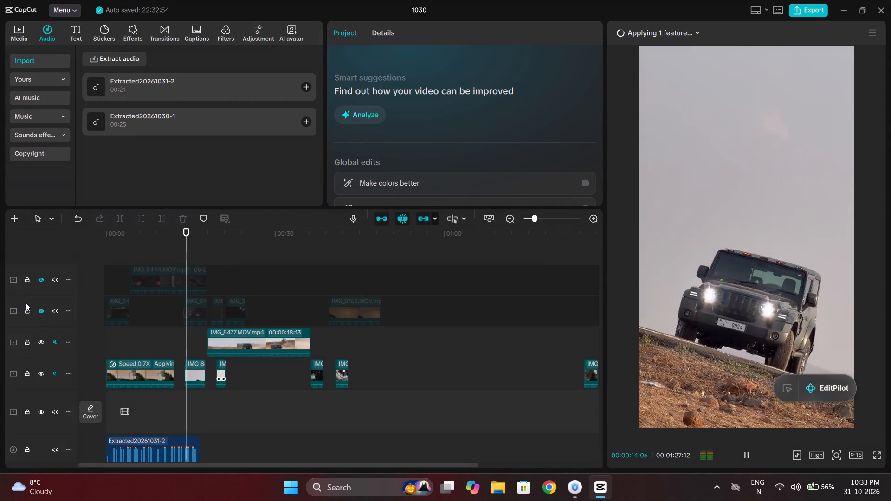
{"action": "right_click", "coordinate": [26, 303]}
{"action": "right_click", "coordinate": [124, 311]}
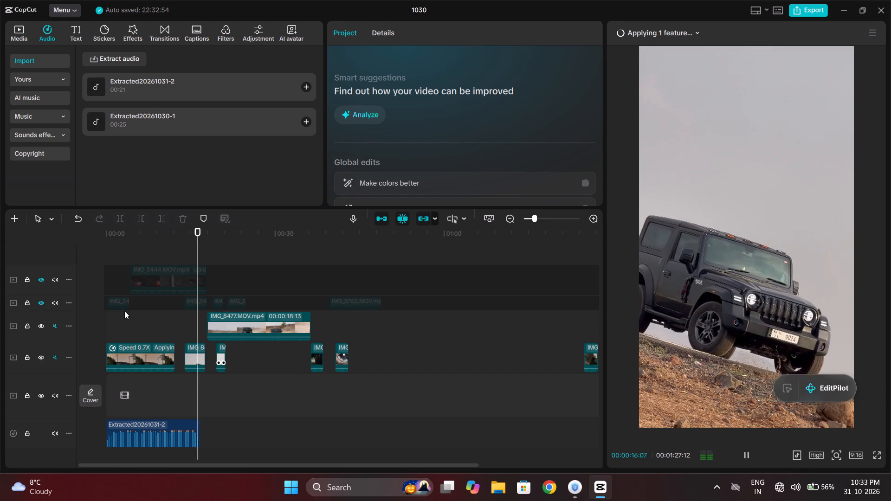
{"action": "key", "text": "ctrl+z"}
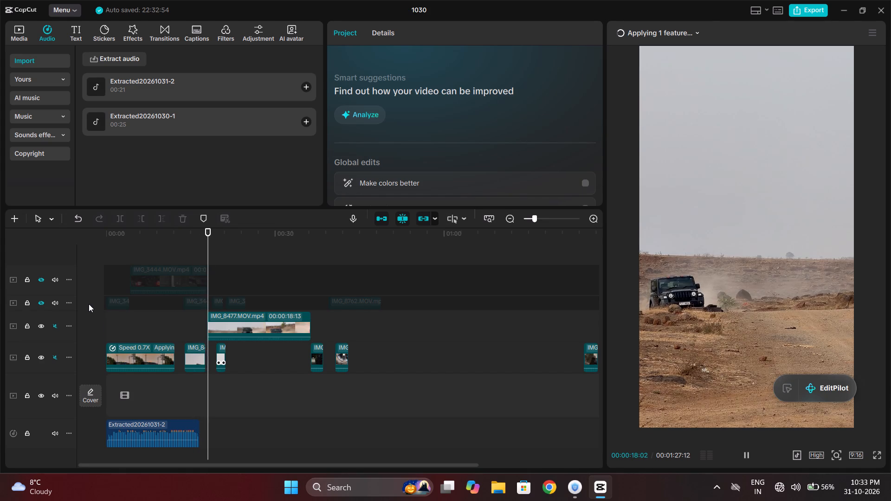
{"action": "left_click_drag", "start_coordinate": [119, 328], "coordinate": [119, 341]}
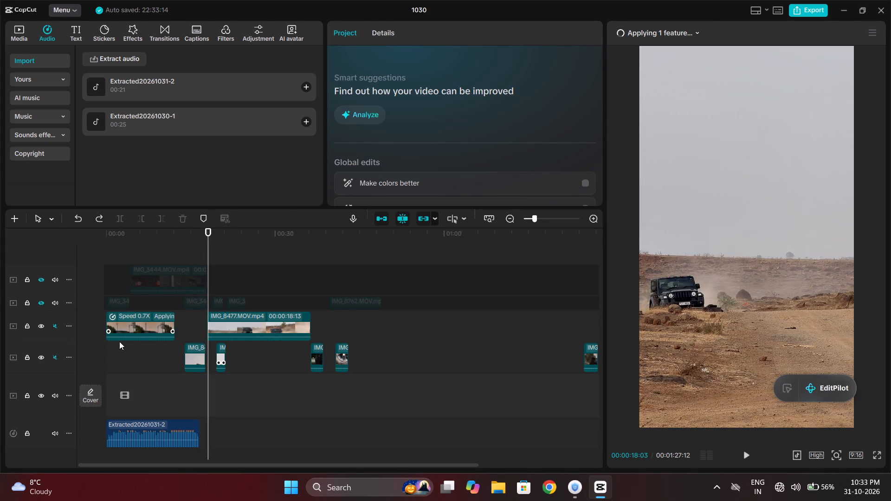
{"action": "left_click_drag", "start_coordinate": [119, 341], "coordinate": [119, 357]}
Replay the timeline from the start through to the second clip.
{"action": "left_click", "coordinate": [119, 334]}
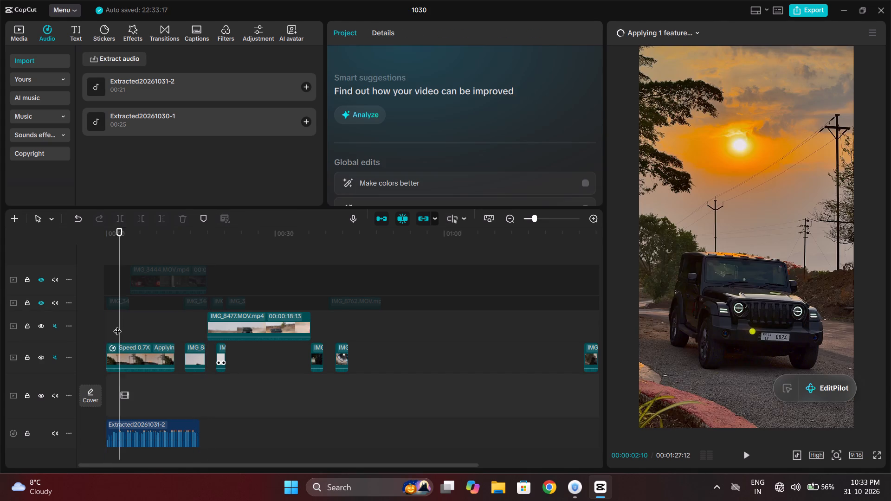
{"action": "left_click_drag", "start_coordinate": [117, 325], "coordinate": [94, 329]}
{"action": "key", "text": "space"}
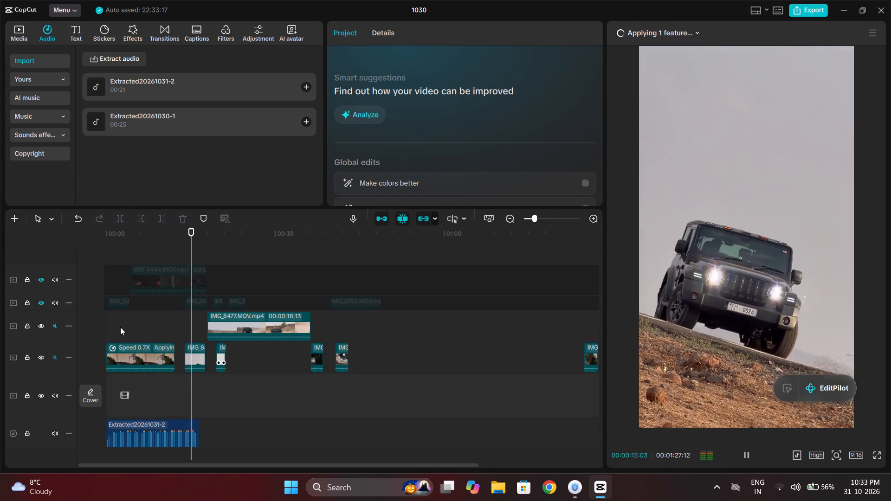
Move the second clip earlier on its track, close to the end of the slowed IMG_8763.MOV clip.
{"action": "left_click_drag", "start_coordinate": [193, 355], "coordinate": [179, 358]}
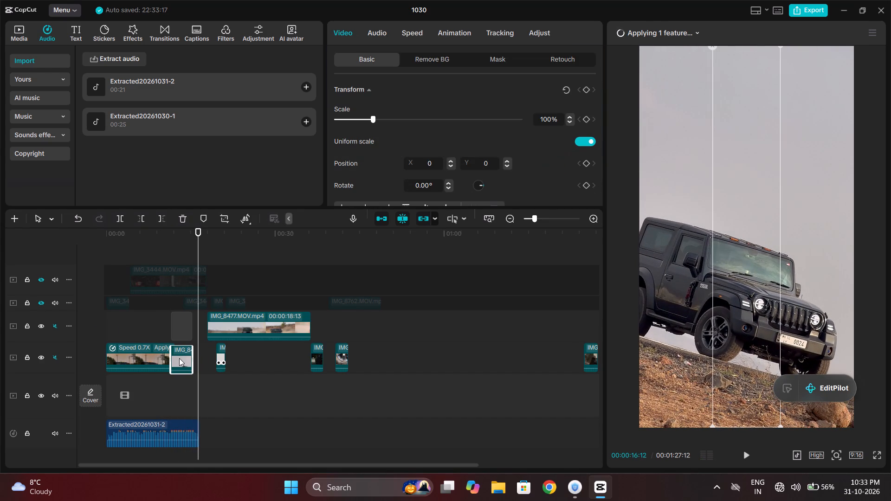
{"action": "left_click_drag", "start_coordinate": [179, 358], "coordinate": [180, 361]}
{"action": "left_click", "coordinate": [180, 354]}
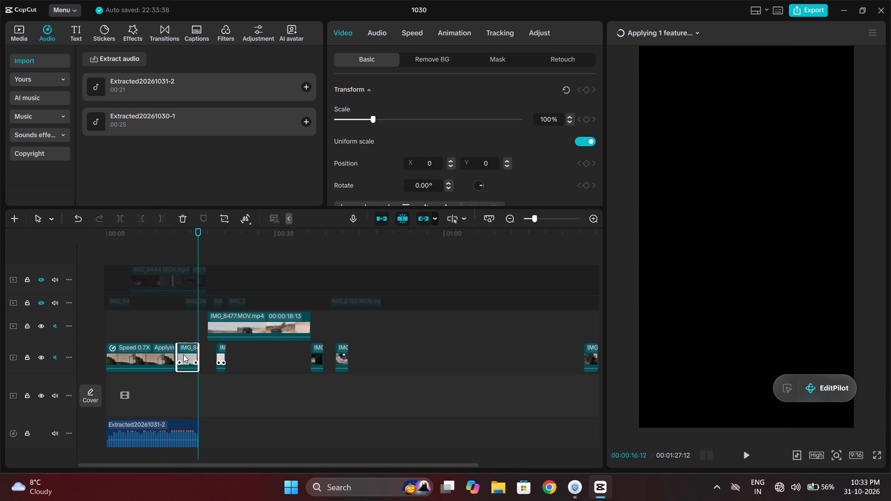
Check the first clip's speed for reference and slow the second clip to 0.69x.
{"action": "left_click", "coordinate": [181, 351]}
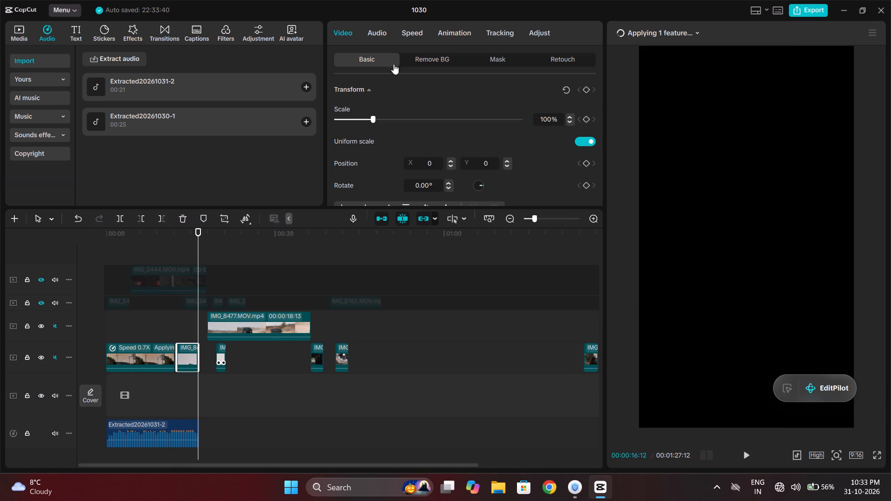
{"action": "left_click", "coordinate": [415, 35]}
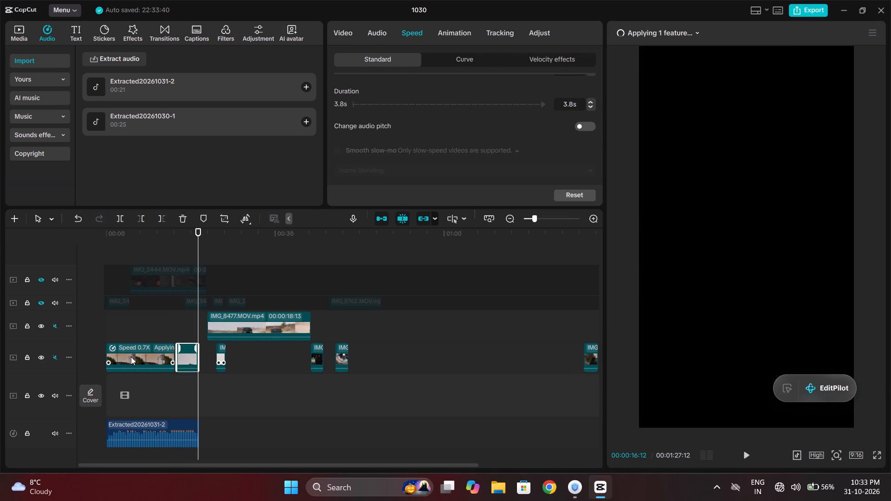
{"action": "scroll", "coordinate": [393, 123], "scroll_direction": "up", "scroll_amount": 5}
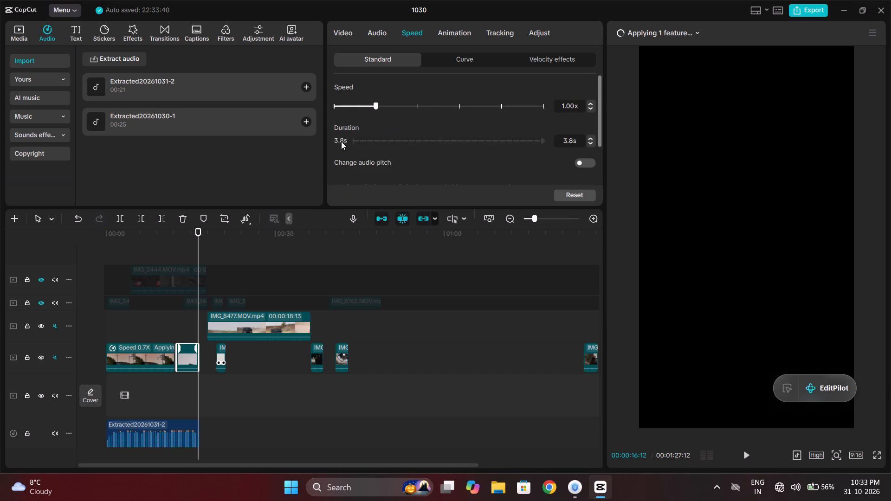
{"action": "left_click", "coordinate": [159, 357]}
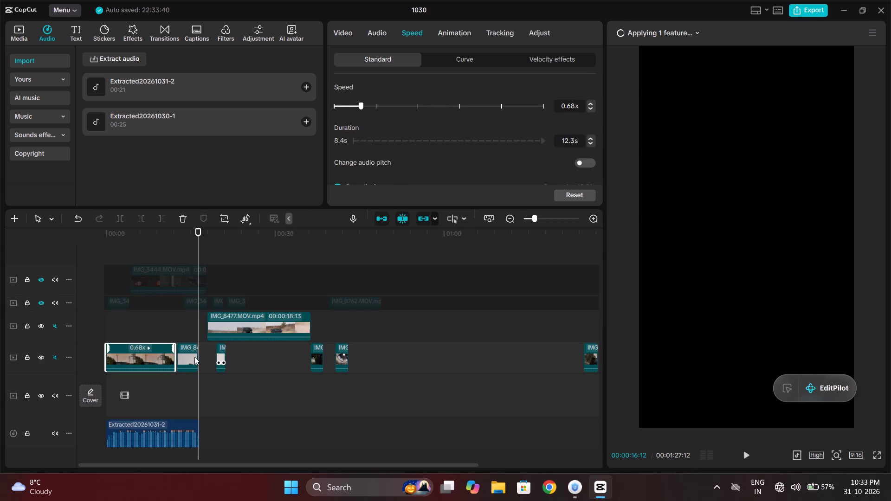
{"action": "left_click", "coordinate": [190, 355]}
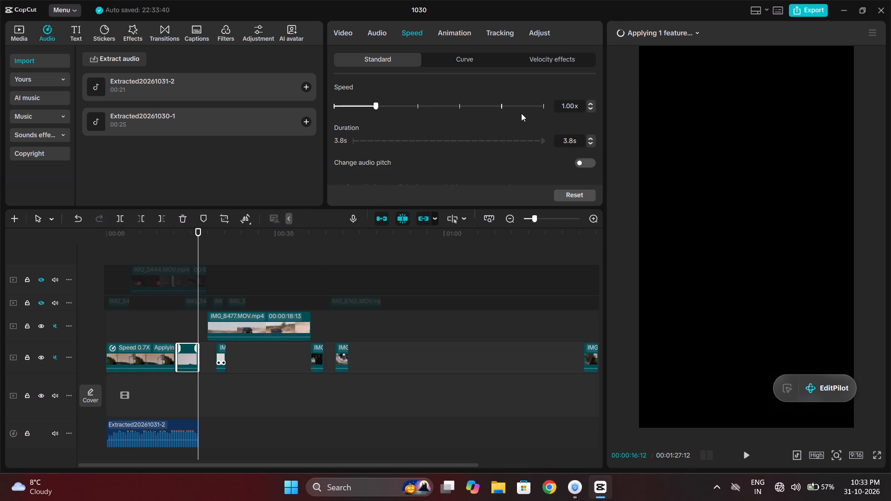
{"action": "left_click", "coordinate": [367, 105]}
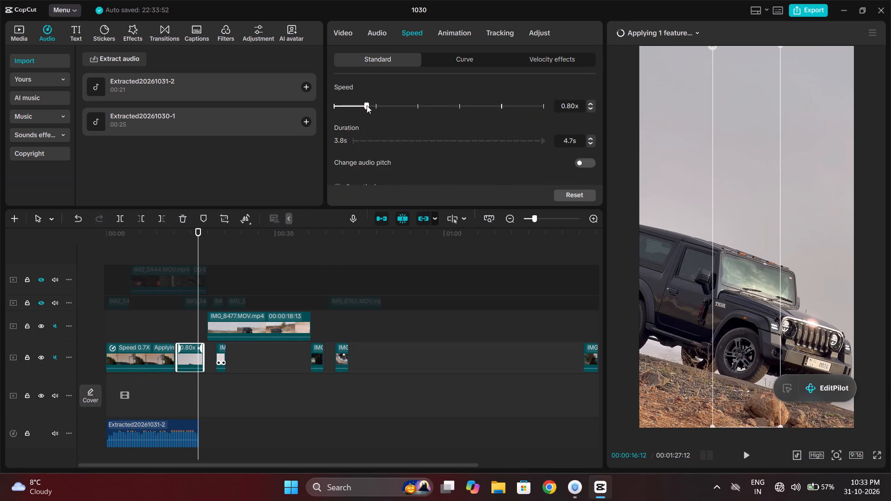
{"action": "left_click", "coordinate": [363, 105]}
{"action": "left_click", "coordinate": [362, 105]}
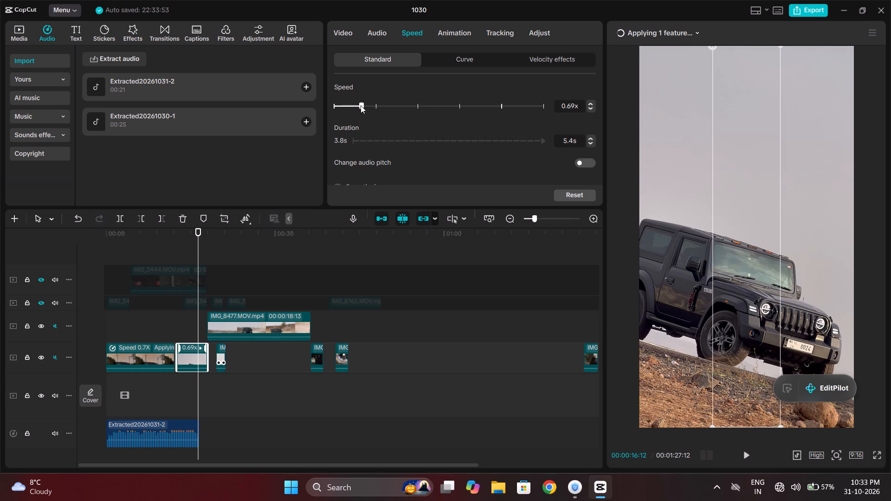
Enable Smooth slow-mo on the second clip using the Optical flow method.
{"action": "scroll", "coordinate": [484, 136], "scroll_direction": "down", "scroll_amount": 5}
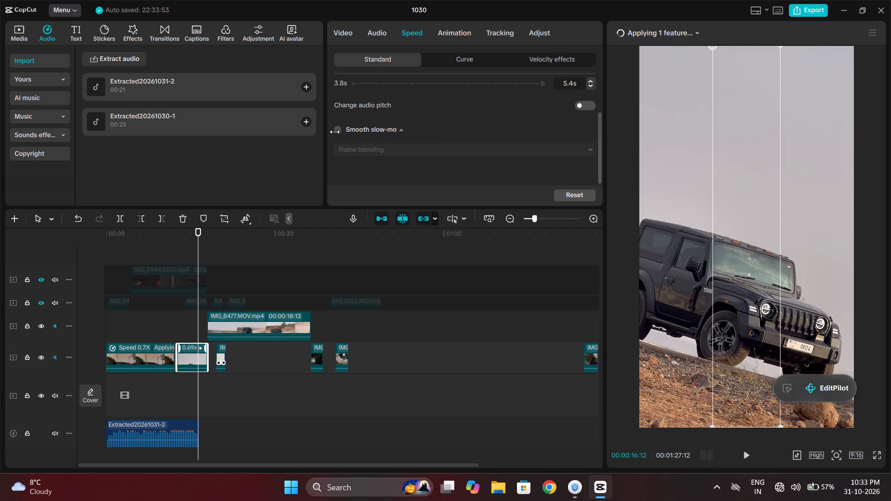
{"action": "left_click", "coordinate": [335, 126]}
{"action": "left_click", "coordinate": [336, 130]}
{"action": "left_click", "coordinate": [354, 151]}
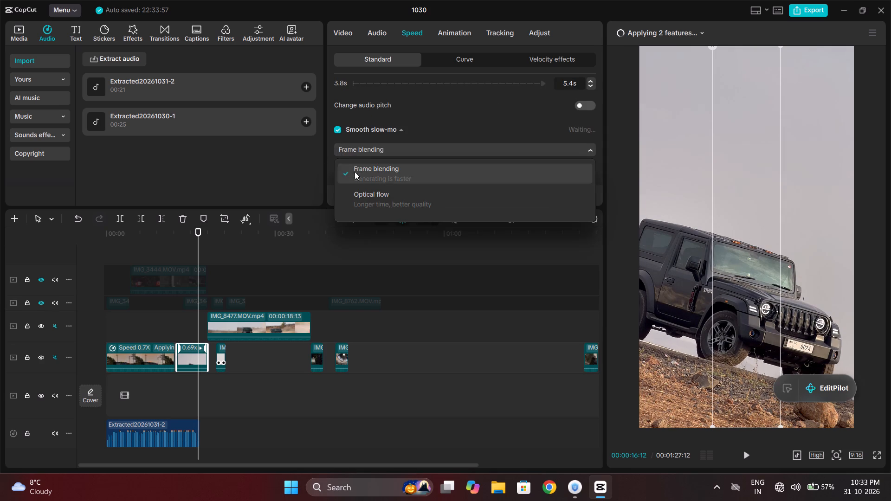
{"action": "left_click", "coordinate": [362, 192]}
Return the playhead to the start and close the gap between the first and second slowed clips.
{"action": "left_click", "coordinate": [155, 321]}
{"action": "left_click_drag", "start_coordinate": [155, 321], "coordinate": [83, 334]}
{"action": "right_click", "coordinate": [174, 349]}
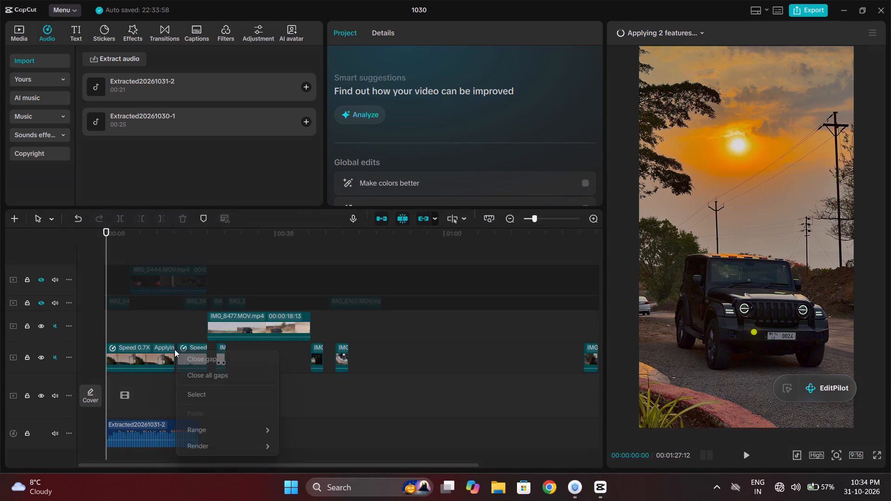
{"action": "left_click", "coordinate": [180, 352]}
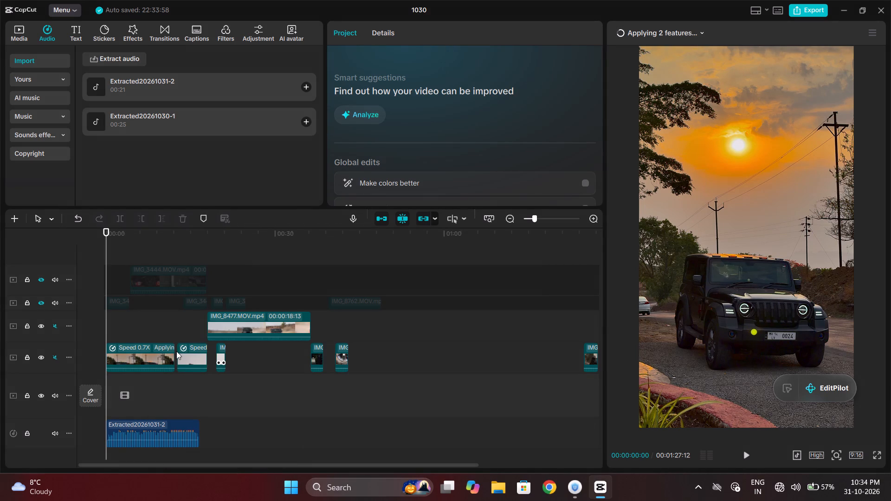
{"action": "right_click", "coordinate": [175, 350]}
{"action": "left_click", "coordinate": [187, 357]}
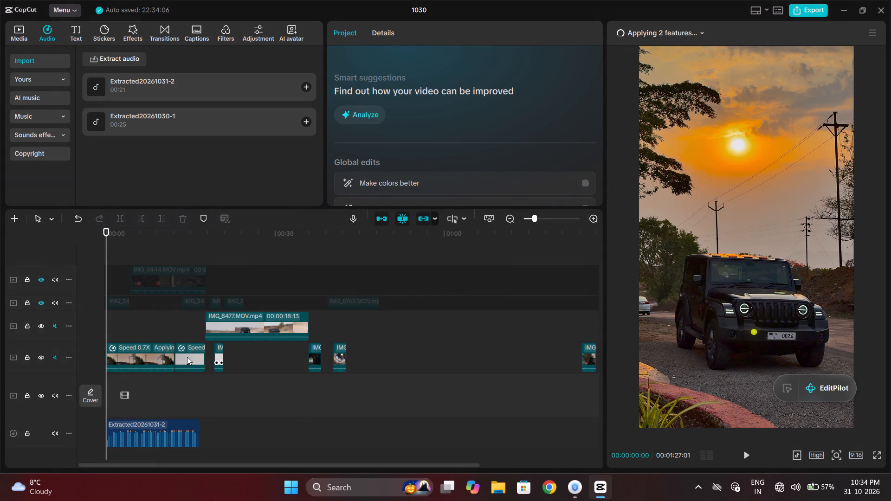
Delete all clips on the three video tracks above the two slowed clips.
{"action": "left_click_drag", "start_coordinate": [122, 326], "coordinate": [529, 325]}
{"action": "left_click_drag", "start_coordinate": [529, 325], "coordinate": [532, 272]}
{"action": "key", "text": "BackSpace"}
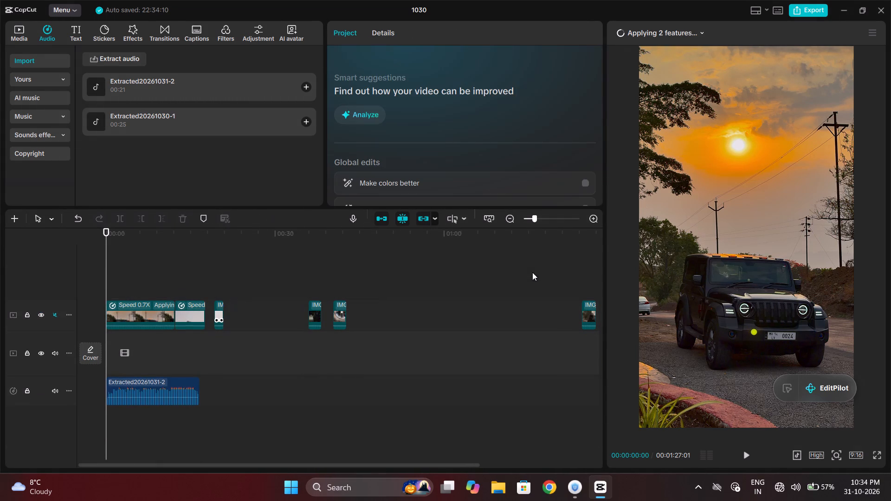
Delete all remaining clips that follow the second slowed clip on the video track.
{"action": "left_click_drag", "start_coordinate": [227, 358], "coordinate": [228, 321]}
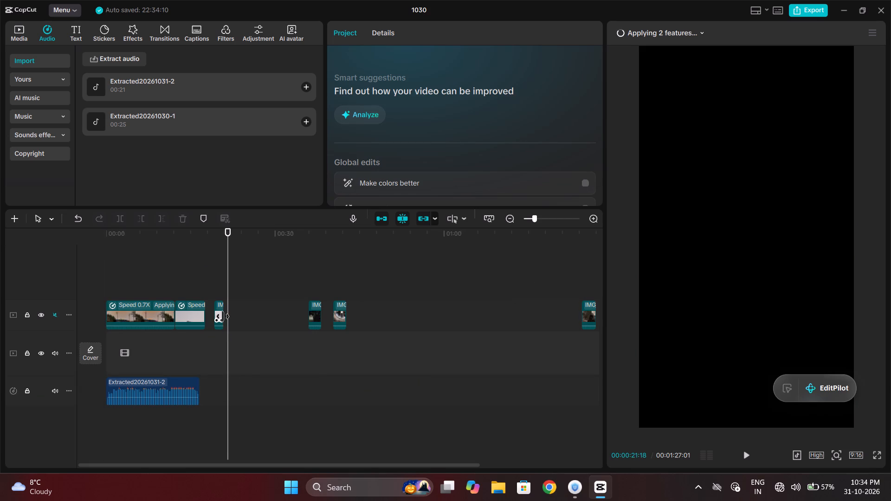
{"action": "left_click_drag", "start_coordinate": [213, 317], "coordinate": [602, 334]}
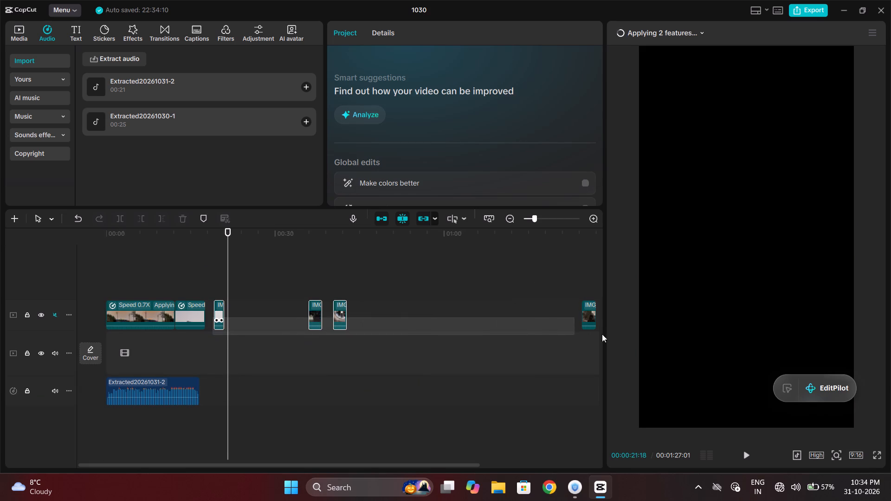
{"action": "left_click_drag", "start_coordinate": [602, 334], "coordinate": [651, 333]}
{"action": "key", "text": "BackSpace"}
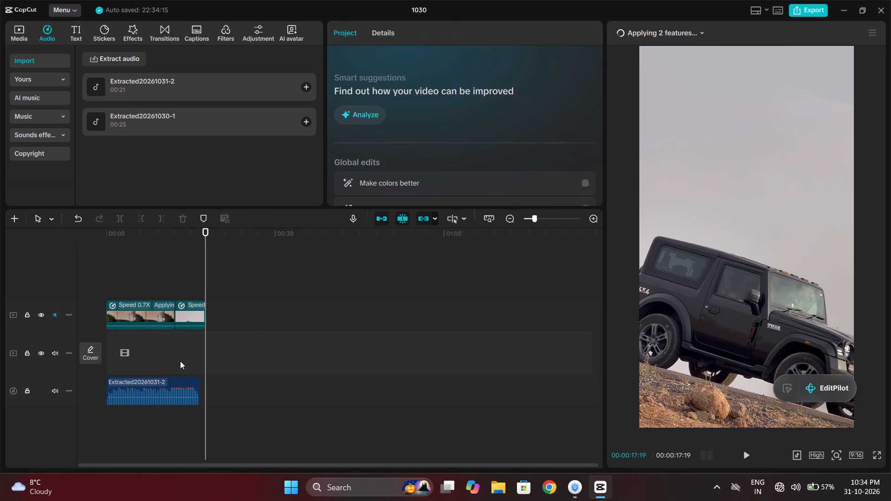
Play the trimmed timeline from the start to review both slowed clips against the extracted audio.
{"action": "left_click", "coordinate": [163, 352]}
{"action": "left_click_drag", "start_coordinate": [162, 352], "coordinate": [56, 358]}
{"action": "scroll", "coordinate": [56, 358], "scroll_direction": "up", "scroll_amount": 4, "text": "ctrl"}
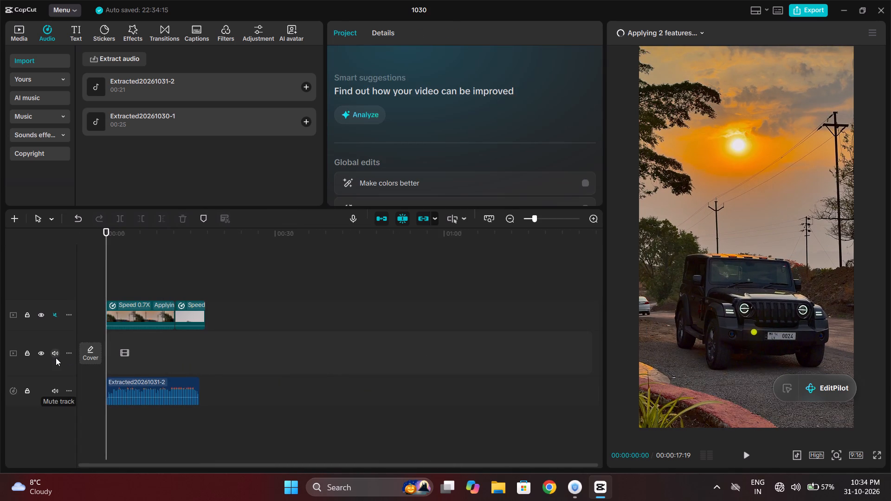
{"action": "scroll", "coordinate": [56, 358], "scroll_direction": "up", "scroll_amount": 4, "text": "ctrl"}
{"action": "scroll", "coordinate": [182, 323], "scroll_direction": "up", "scroll_amount": 5, "text": "ctrl"}
{"action": "scroll", "coordinate": [139, 327], "scroll_direction": "down", "scroll_amount": 4, "text": "ctrl"}
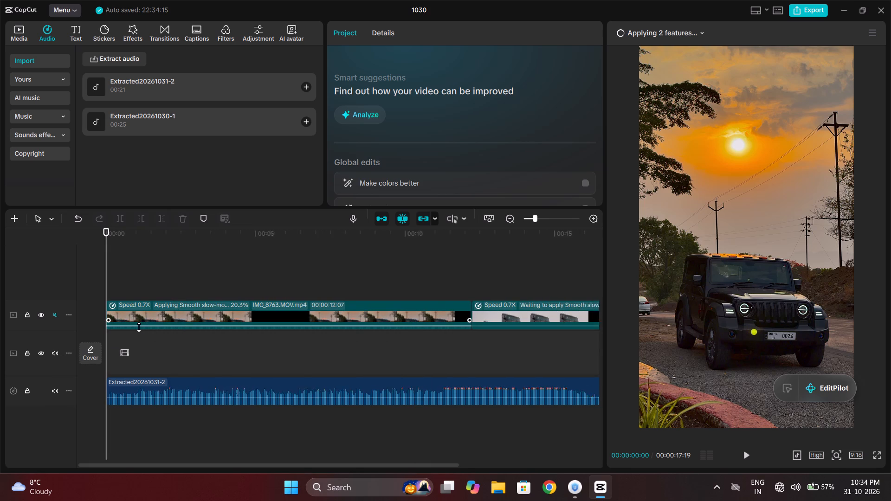
{"action": "scroll", "coordinate": [139, 327], "scroll_direction": "down", "scroll_amount": 2, "text": "ctrl"}
{"action": "key", "text": "space"}
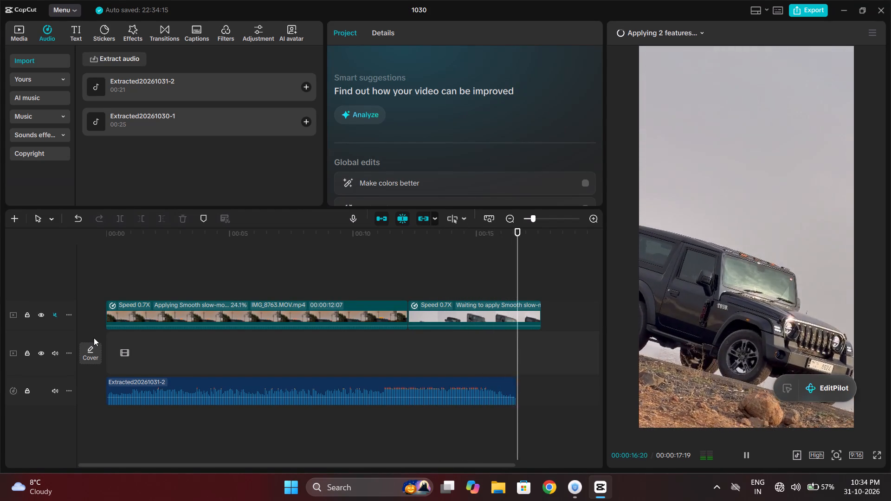
Return the playhead to the start and generate auto captions with the spoken language on Auto detect.
{"action": "left_click", "coordinate": [114, 281]}
{"action": "left_click_drag", "start_coordinate": [114, 281], "coordinate": [88, 287]}
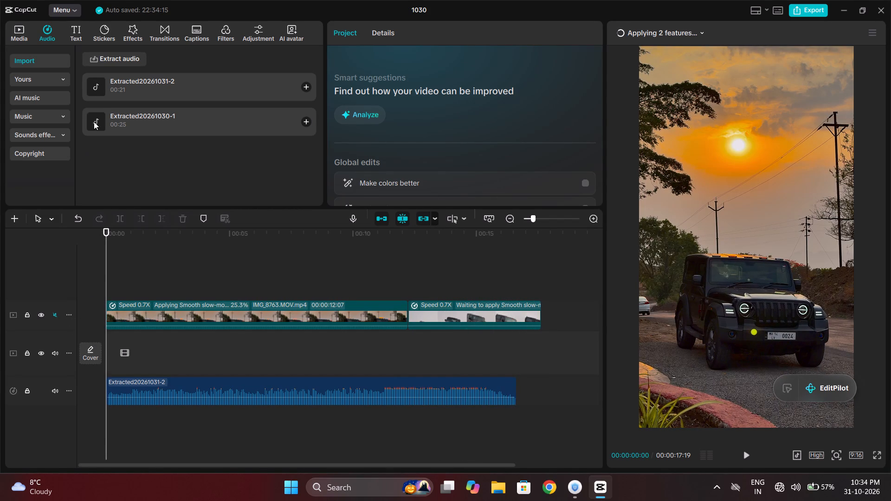
{"action": "left_click", "coordinate": [191, 30]}
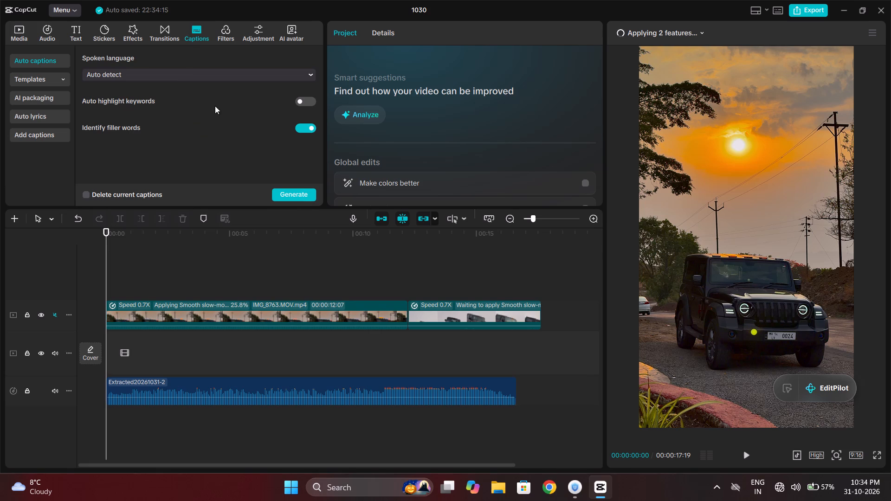
{"action": "left_click", "coordinate": [278, 185]}
{"action": "left_click", "coordinate": [288, 192]}
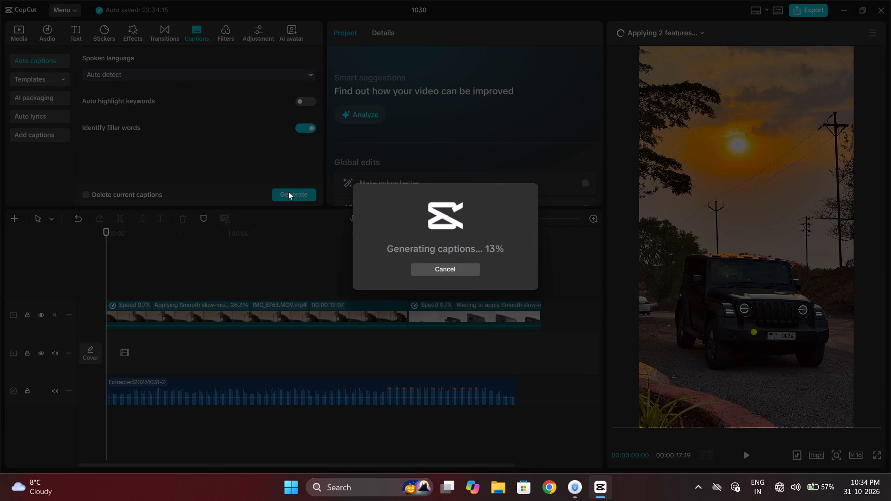
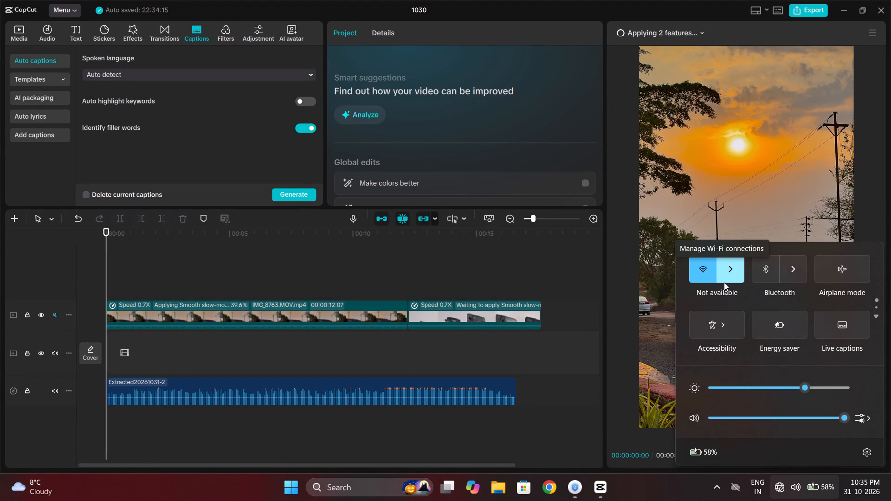
Generate auto captions again for the timeline with the spoken language on Auto detect and filler word identification on.
{"action": "left_click", "coordinate": [110, 271]}
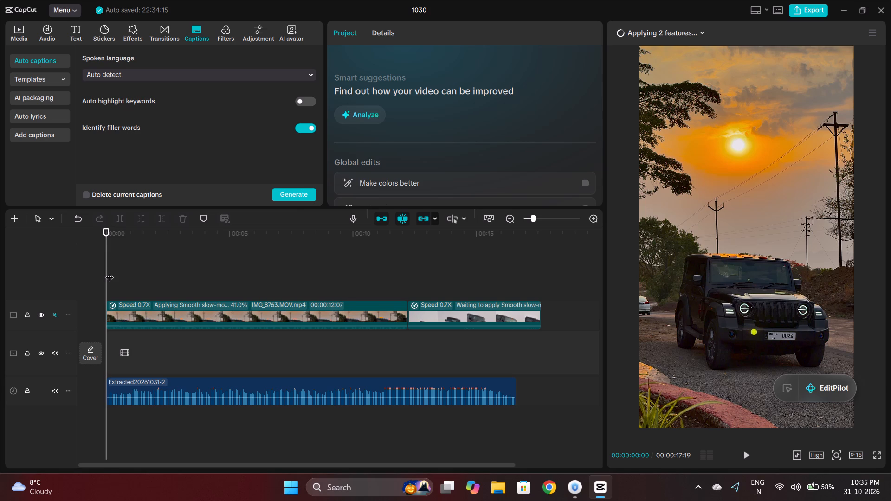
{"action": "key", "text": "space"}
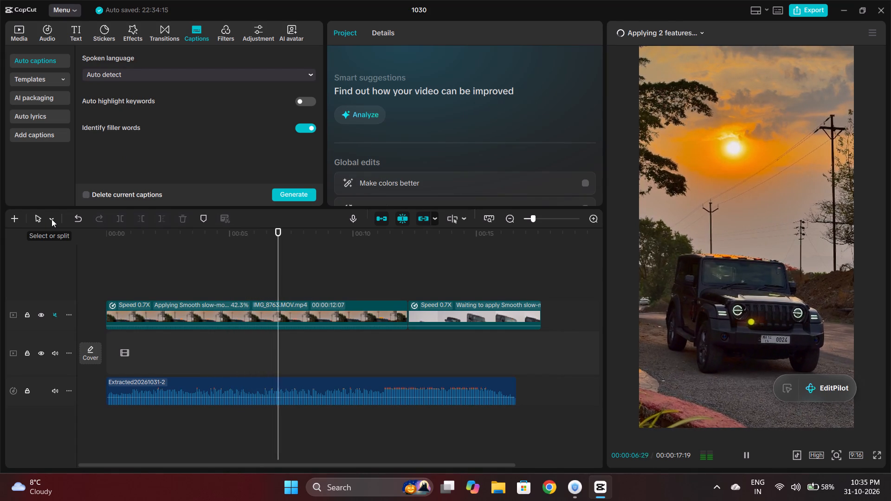
{"action": "left_click", "coordinate": [295, 193]}
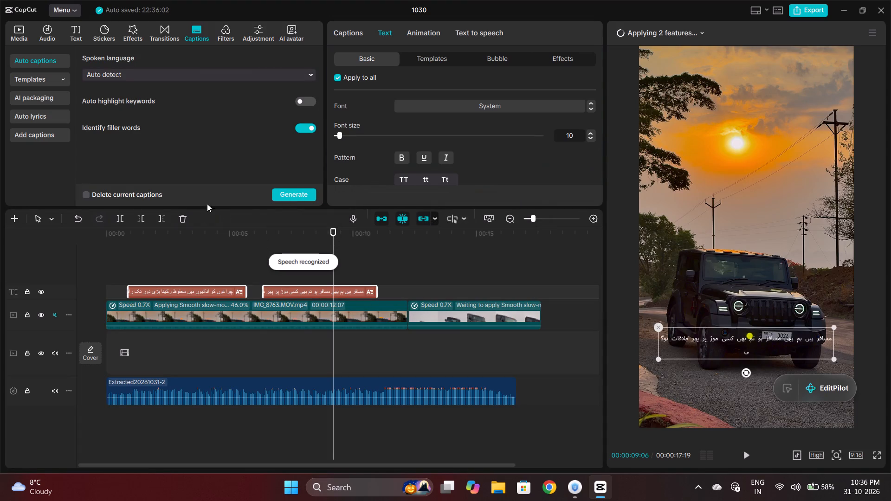
Return to the start of the timeline and play the video to review the generated captions.
{"action": "left_click", "coordinate": [140, 264]}
{"action": "left_click_drag", "start_coordinate": [140, 264], "coordinate": [59, 279]}
{"action": "key", "text": "space"}
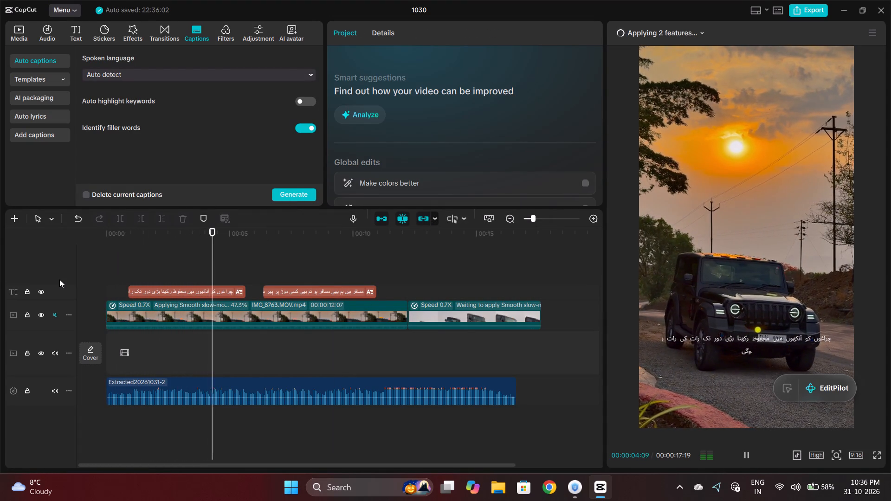
Look through the whole spoken-language list for the language of the song, leaving it on Auto detect.
{"action": "left_click", "coordinate": [108, 77]}
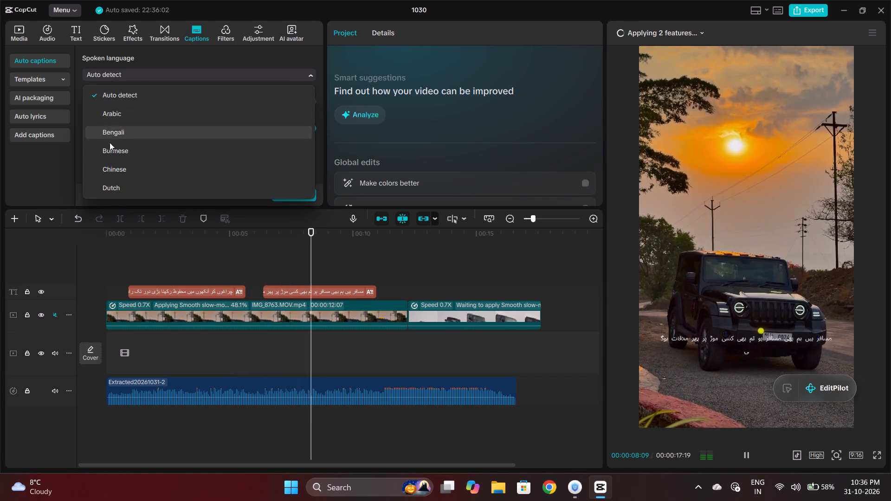
{"action": "scroll", "coordinate": [111, 156], "scroll_direction": "down", "scroll_amount": 3}
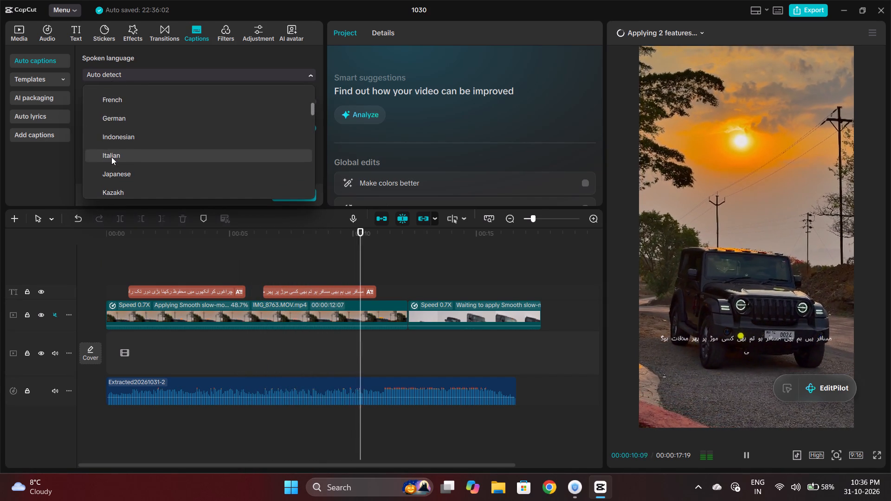
{"action": "scroll", "coordinate": [111, 157], "scroll_direction": "down", "scroll_amount": 4}
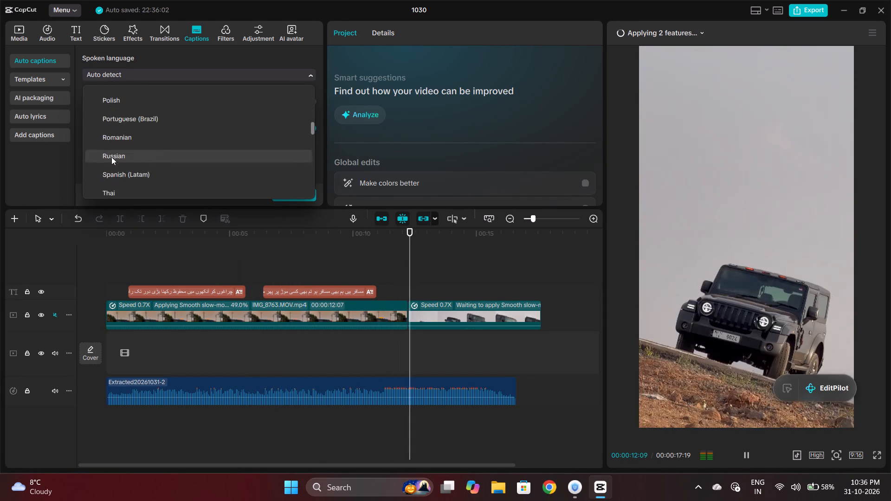
{"action": "scroll", "coordinate": [111, 157], "scroll_direction": "down", "scroll_amount": 4}
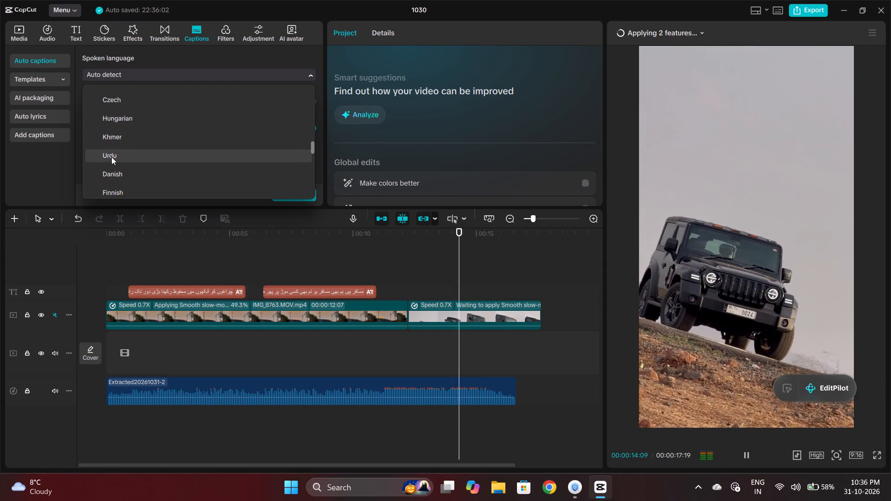
{"action": "scroll", "coordinate": [111, 157], "scroll_direction": "down", "scroll_amount": 5}
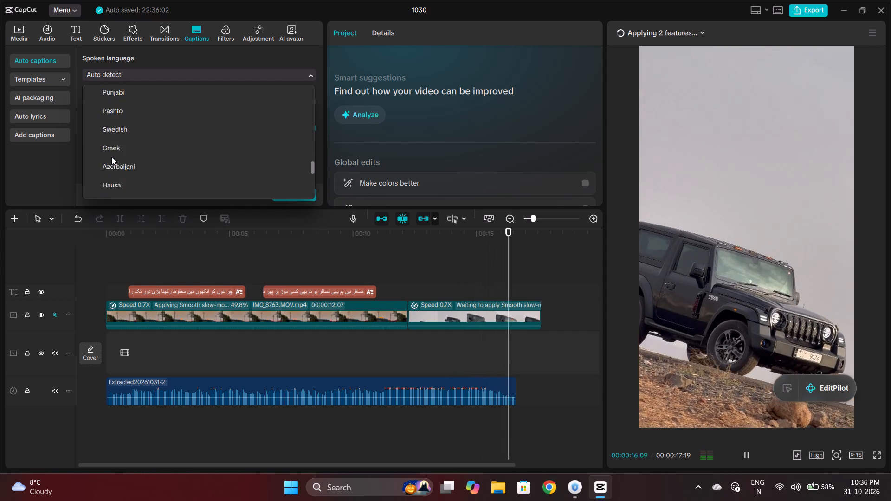
{"action": "scroll", "coordinate": [111, 157], "scroll_direction": "down", "scroll_amount": 5}
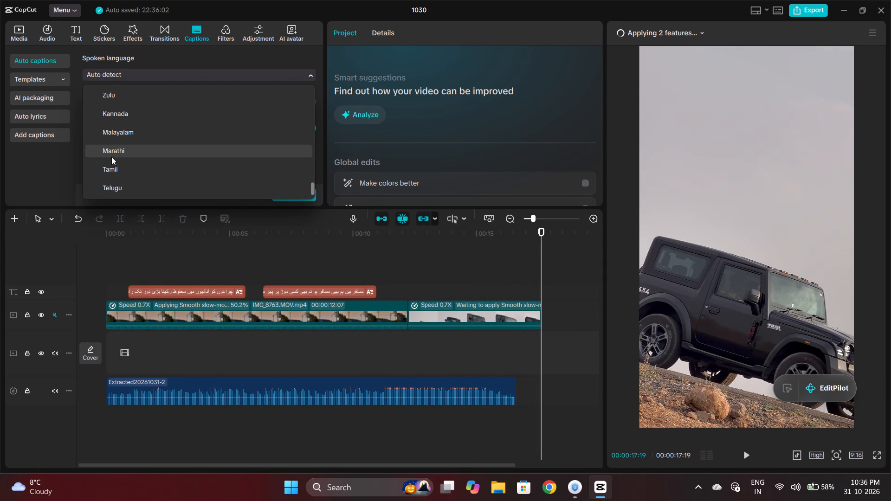
{"action": "scroll", "coordinate": [111, 157], "scroll_direction": "down", "scroll_amount": 3}
{"action": "scroll", "coordinate": [123, 170], "scroll_direction": "up", "scroll_amount": 2}
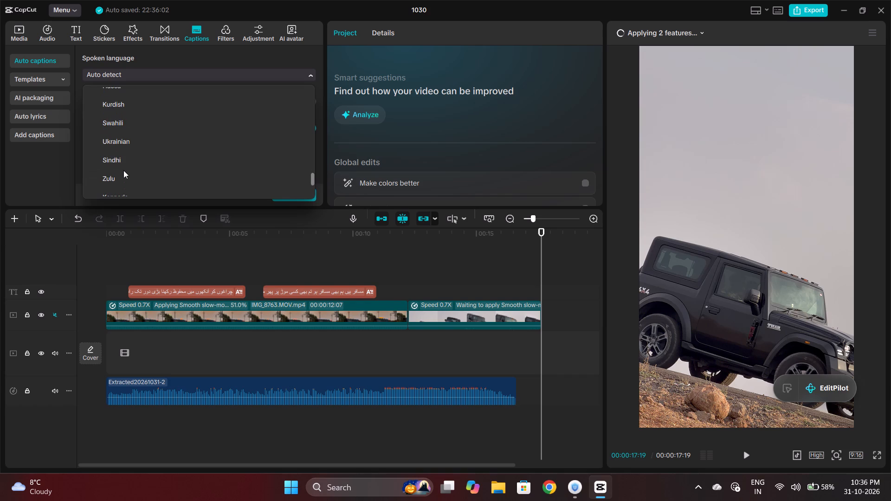
{"action": "scroll", "coordinate": [123, 170], "scroll_direction": "up", "scroll_amount": 5}
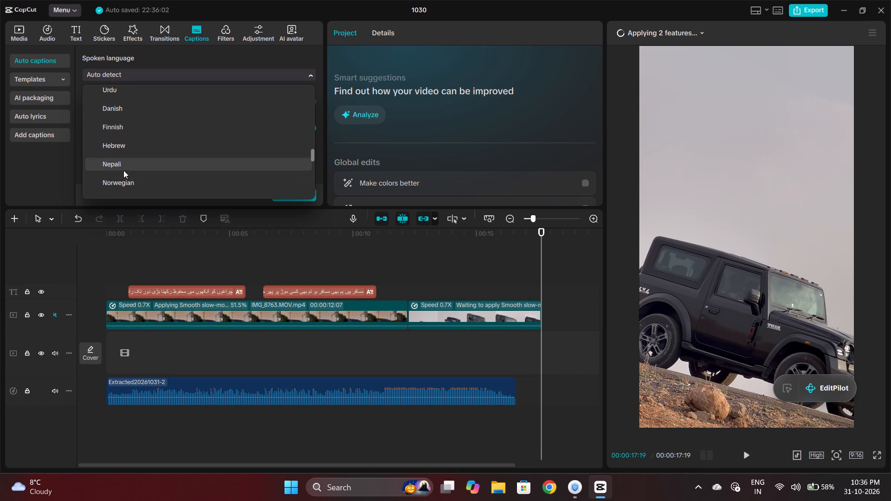
{"action": "scroll", "coordinate": [123, 170], "scroll_direction": "up", "scroll_amount": 4}
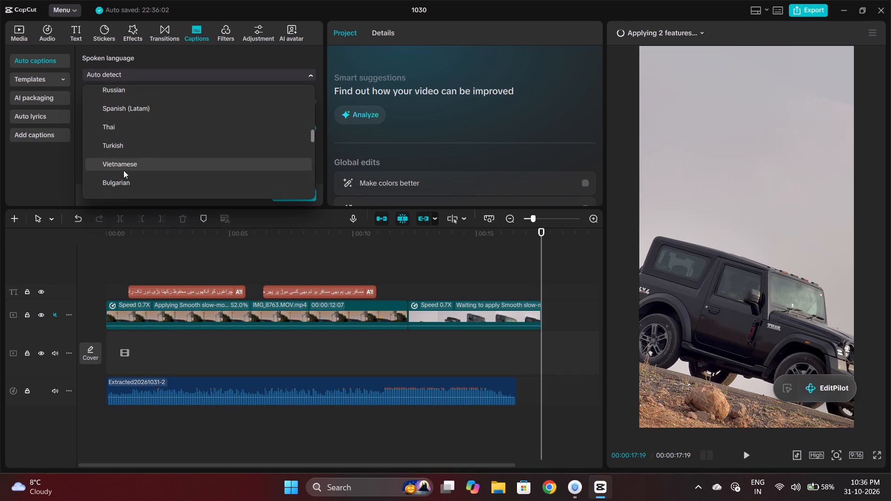
{"action": "scroll", "coordinate": [123, 170], "scroll_direction": "up", "scroll_amount": 5}
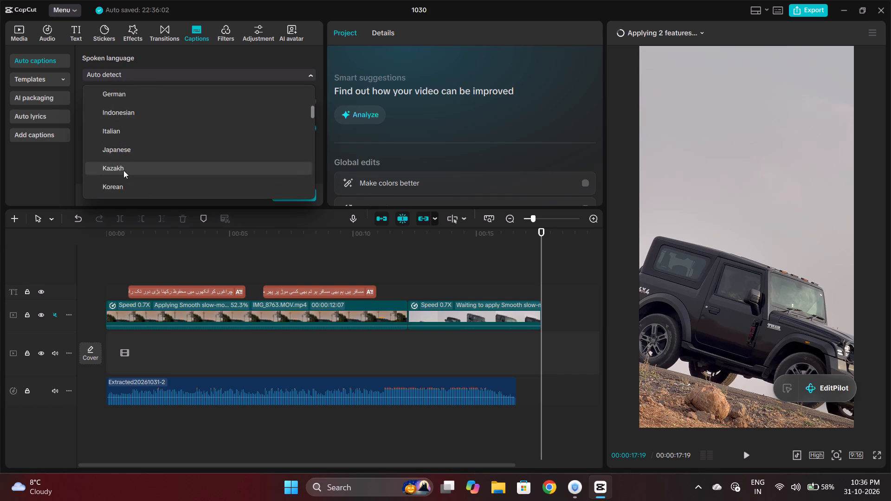
{"action": "scroll", "coordinate": [123, 170], "scroll_direction": "up", "scroll_amount": 4}
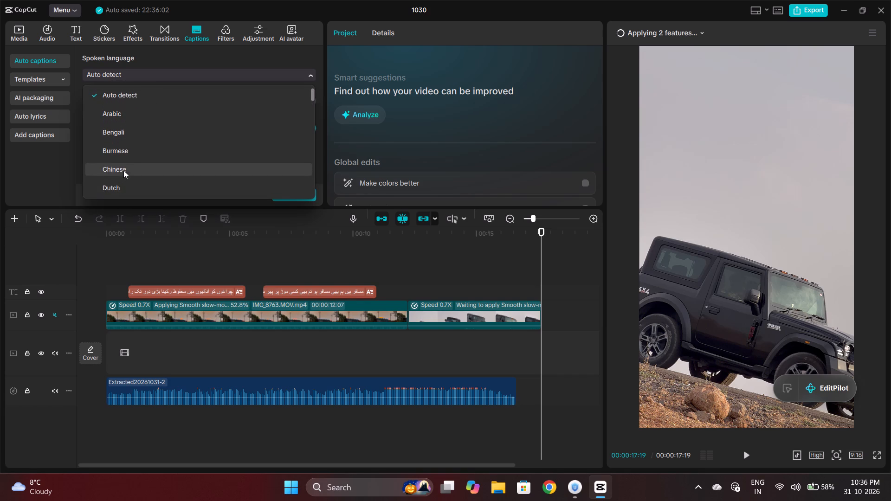
{"action": "scroll", "coordinate": [123, 170], "scroll_direction": "up", "scroll_amount": 3}
{"action": "left_click", "coordinate": [123, 82]}
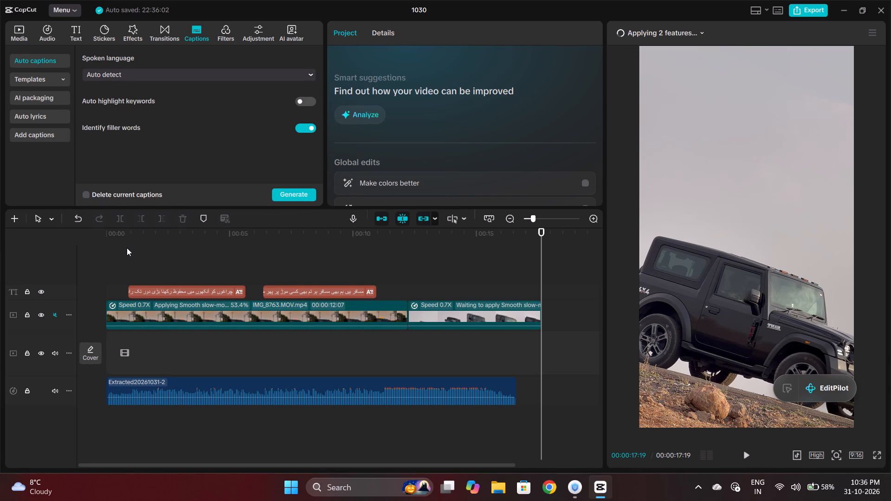
Replay the timeline from the start to check the captions against the audio.
{"action": "left_click", "coordinate": [127, 248]}
{"action": "left_click_drag", "start_coordinate": [127, 248], "coordinate": [83, 264]}
{"action": "key", "text": "space"}
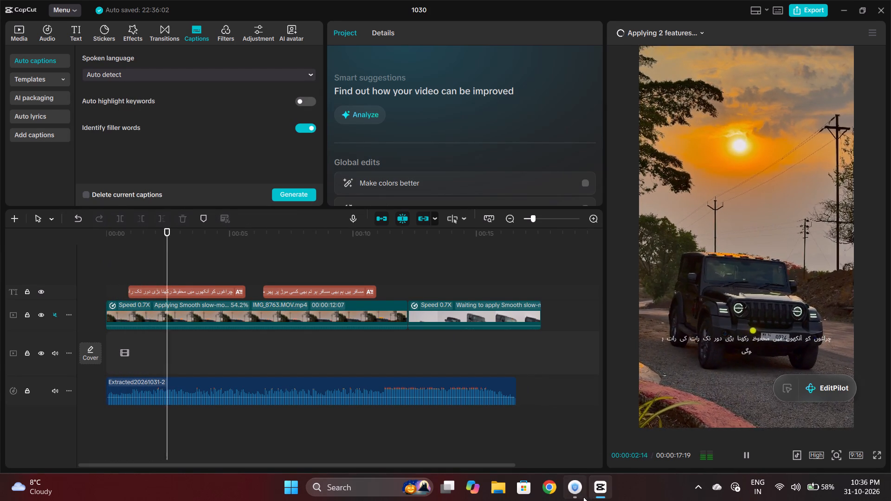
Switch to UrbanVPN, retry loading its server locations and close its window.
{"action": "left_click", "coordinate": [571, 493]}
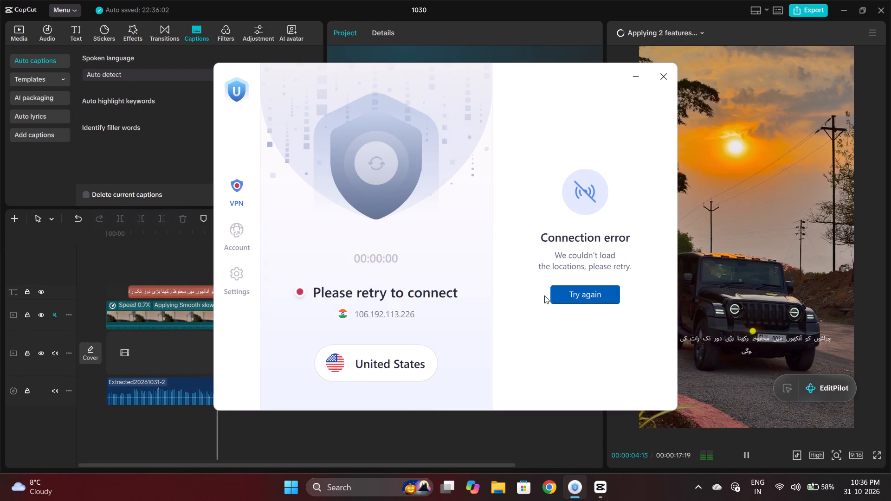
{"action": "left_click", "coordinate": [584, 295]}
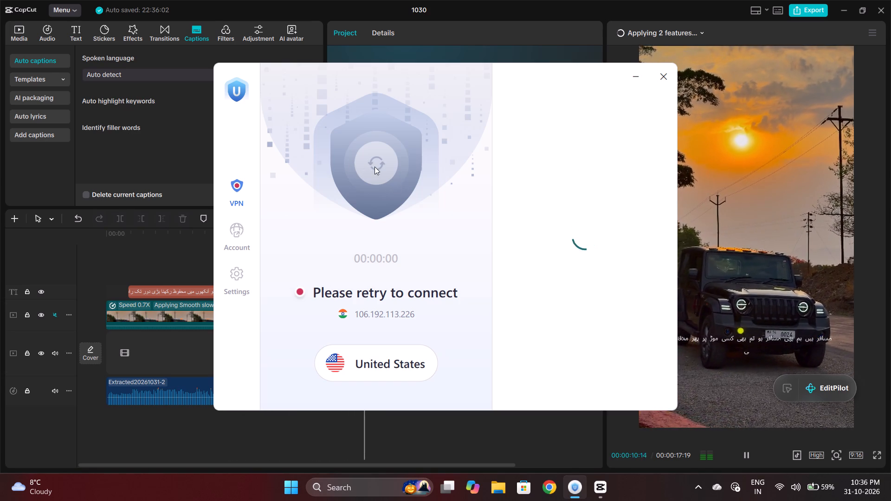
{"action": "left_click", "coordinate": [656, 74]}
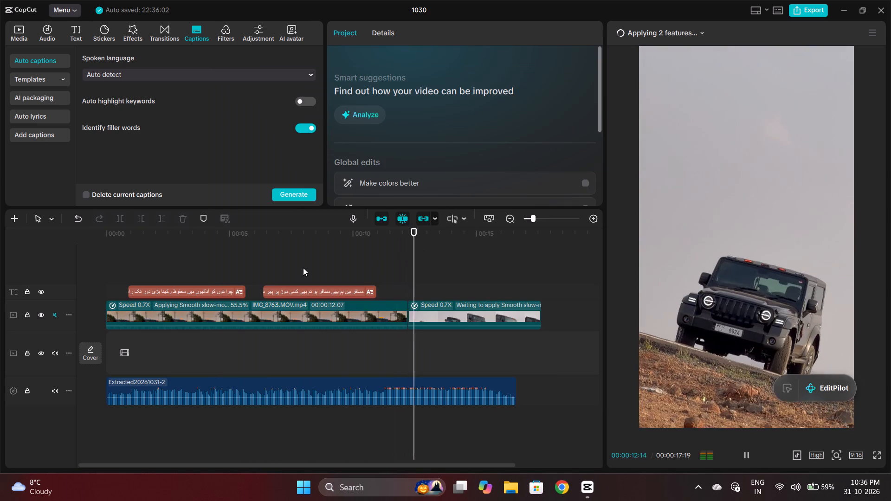
Close the CapCut project and exit to the desktop.
{"action": "left_click", "coordinate": [873, 5]}
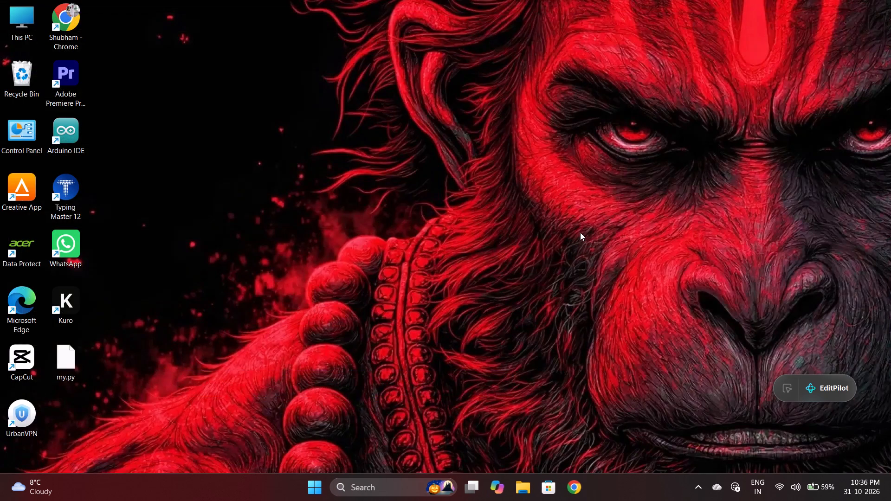
{"action": "left_click", "coordinate": [868, 19]}
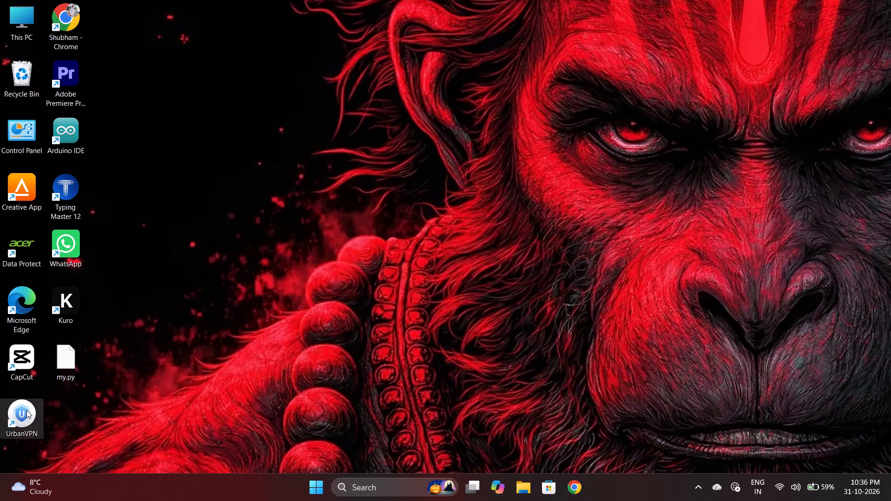
Launch UrbanVPN again from the desktop and connect to the United States location.
{"action": "double_click", "coordinate": [26, 410]}
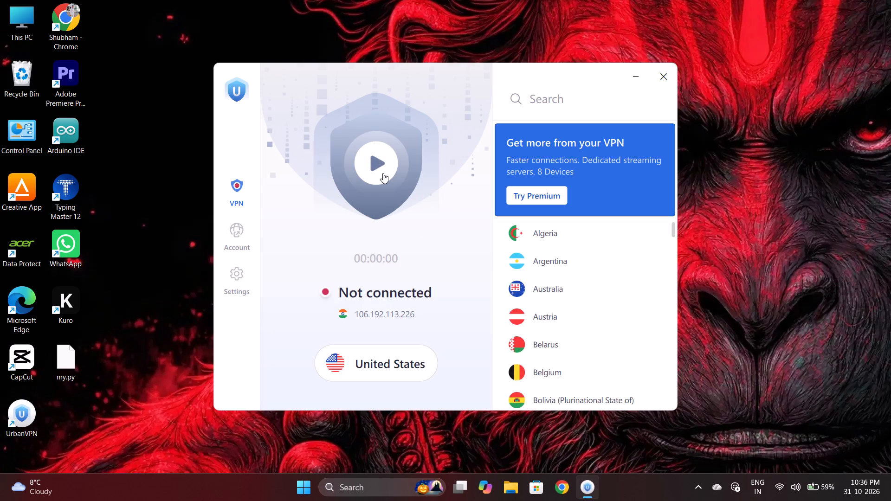
{"action": "left_click", "coordinate": [383, 173]}
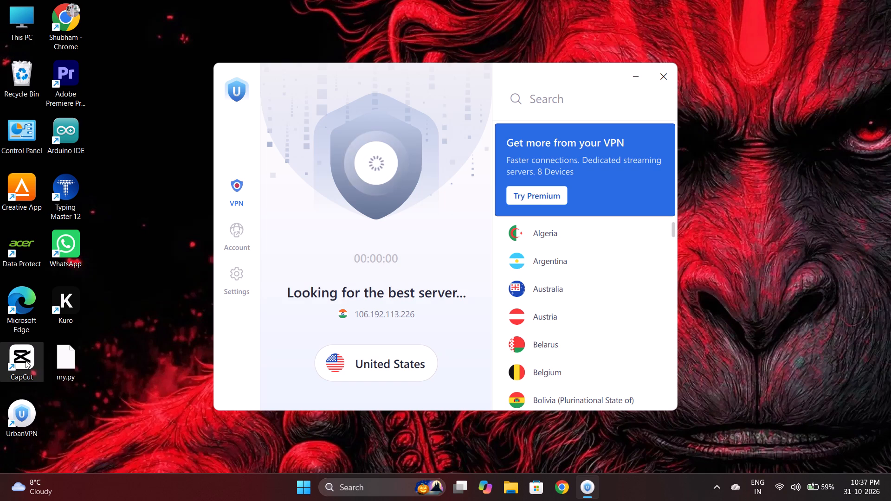
Relaunch CapCut and reopen project 1030 from the home screen.
{"action": "double_click", "coordinate": [26, 360]}
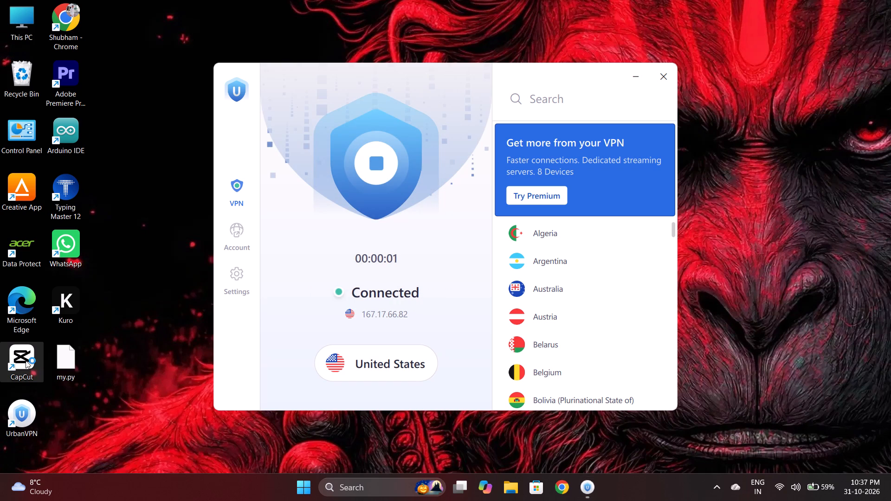
{"action": "left_click", "coordinate": [553, 486]}
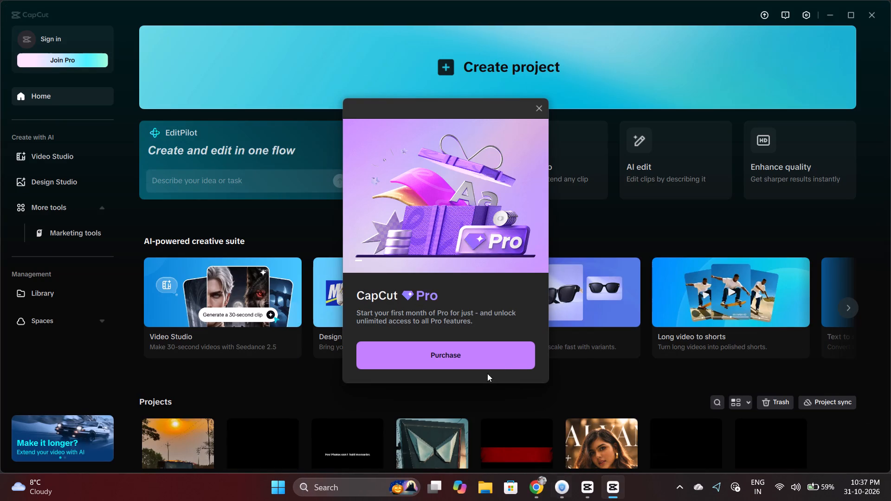
{"action": "left_click", "coordinate": [536, 109]}
{"action": "scroll", "coordinate": [348, 221], "scroll_direction": "down", "scroll_amount": 3}
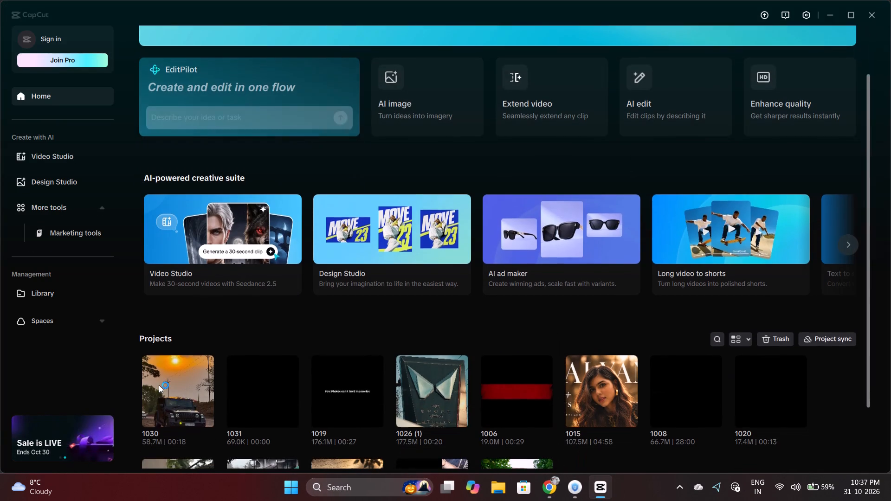
{"action": "left_click", "coordinate": [153, 400]}
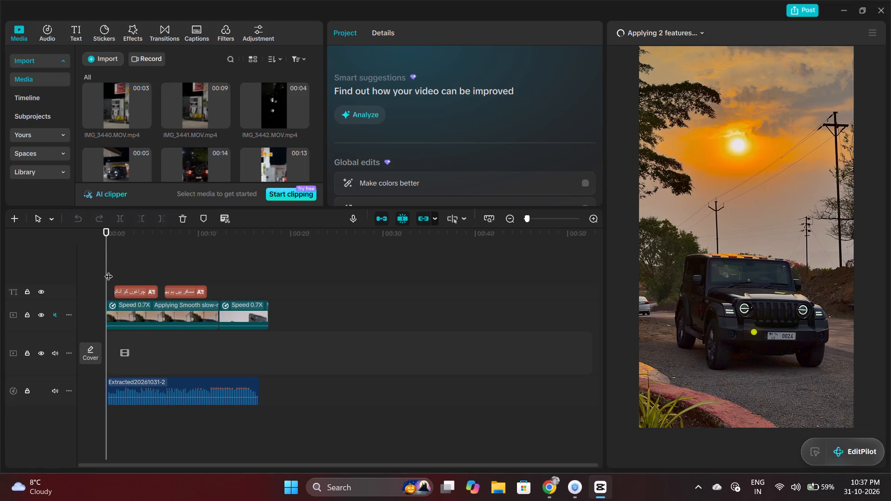
Delete both auto-generated caption clips above the slowed video clips.
{"action": "left_click", "coordinate": [139, 286]}
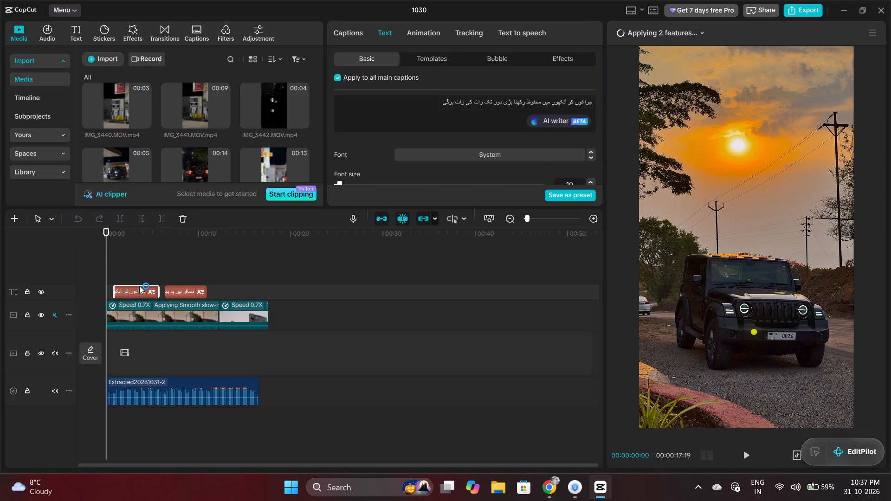
{"action": "key", "text": "BackSpace"}
{"action": "left_click", "coordinate": [191, 295]}
{"action": "key", "text": "BackSpace"}
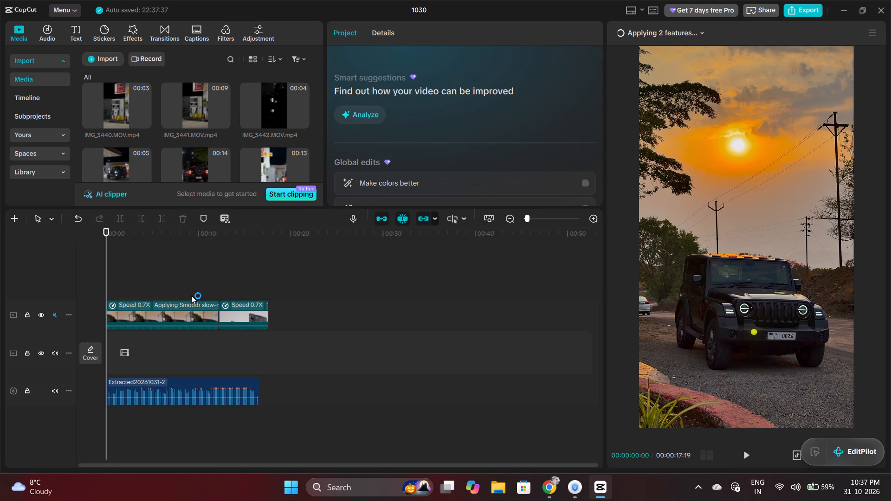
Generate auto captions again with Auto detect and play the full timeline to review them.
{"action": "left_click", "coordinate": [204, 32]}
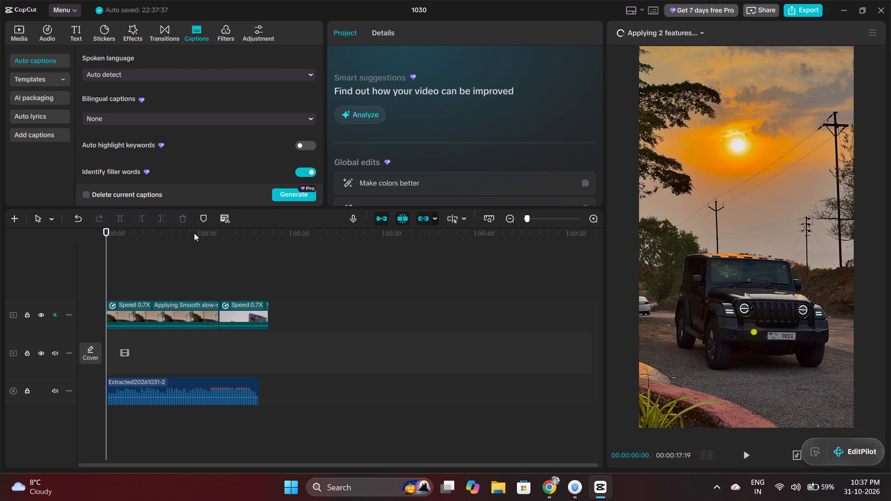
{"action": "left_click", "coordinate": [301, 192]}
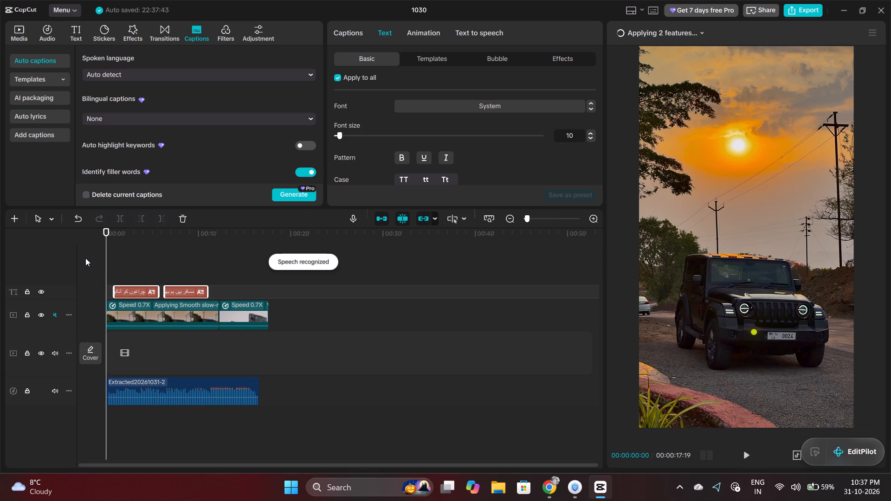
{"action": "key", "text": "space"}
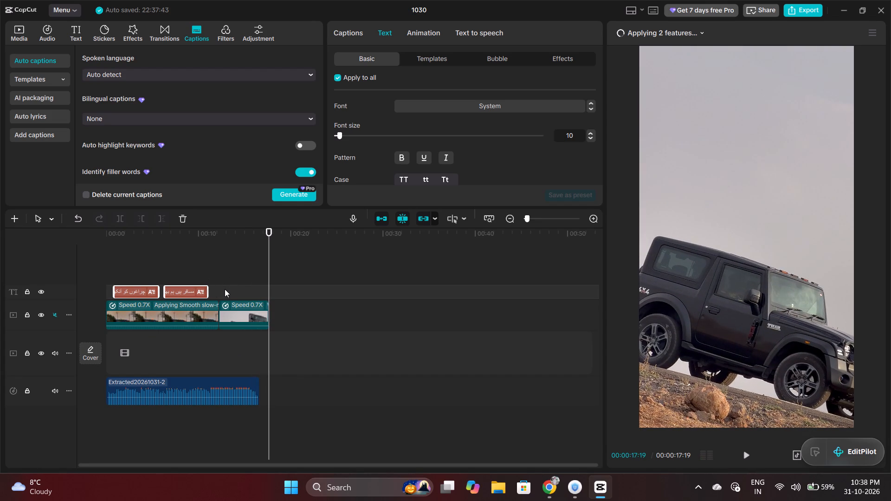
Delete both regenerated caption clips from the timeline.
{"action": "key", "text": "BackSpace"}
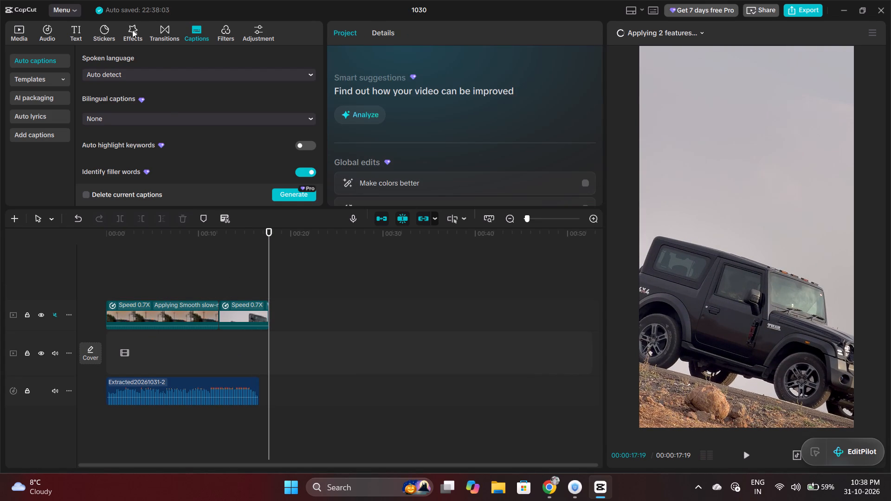
Add a default text clip above the first video clip at the timeline start and stretch it to about that clip's end.
{"action": "left_click", "coordinate": [158, 30]}
{"action": "left_click", "coordinate": [84, 30]}
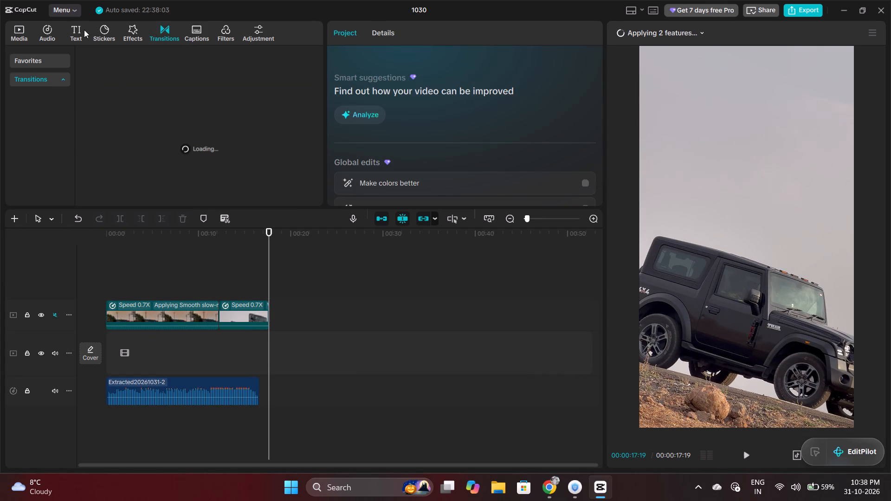
{"action": "left_click", "coordinate": [79, 30]}
{"action": "left_click_drag", "start_coordinate": [100, 67], "coordinate": [106, 280]}
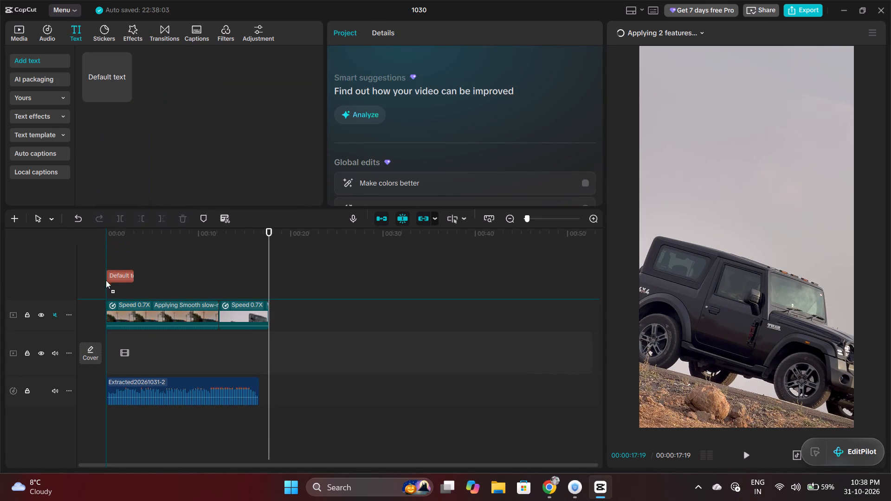
{"action": "left_click_drag", "start_coordinate": [106, 280], "coordinate": [104, 285]}
{"action": "left_click_drag", "start_coordinate": [133, 290], "coordinate": [224, 308]}
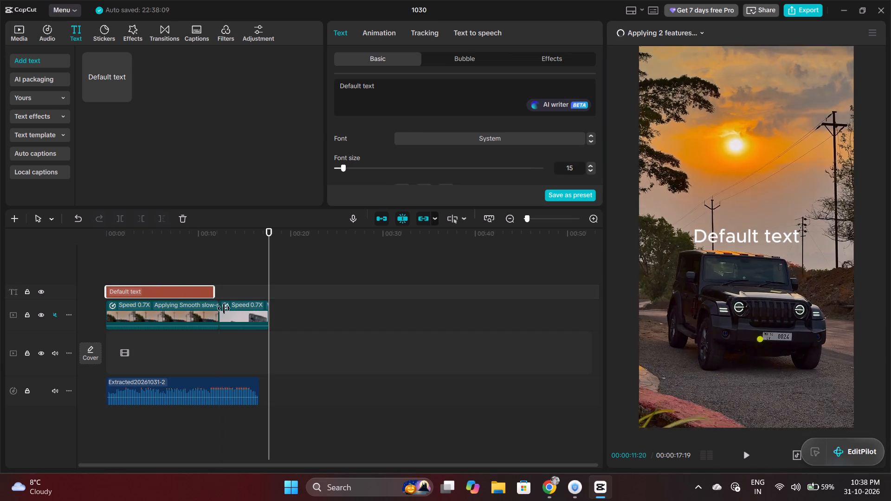
Extend the default text clip's end to nearly the end of the second video clip.
{"action": "left_click_drag", "start_coordinate": [224, 308], "coordinate": [263, 321]}
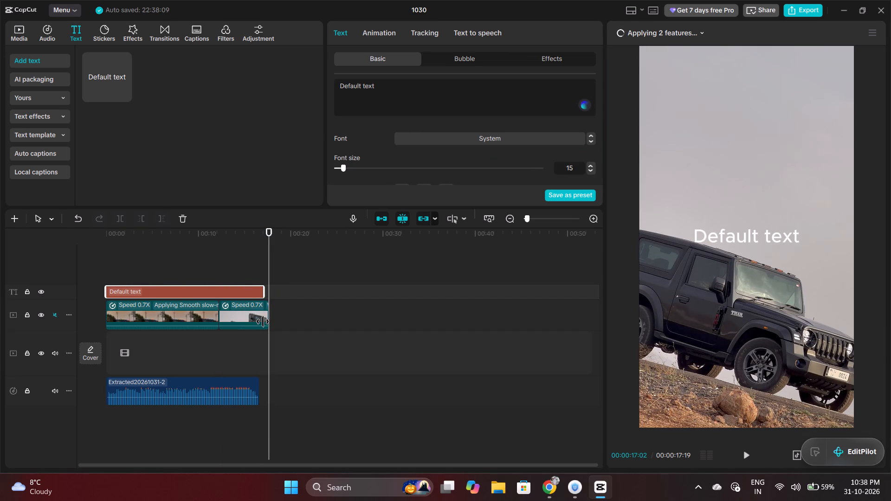
{"action": "left_click_drag", "start_coordinate": [263, 321], "coordinate": [264, 321]}
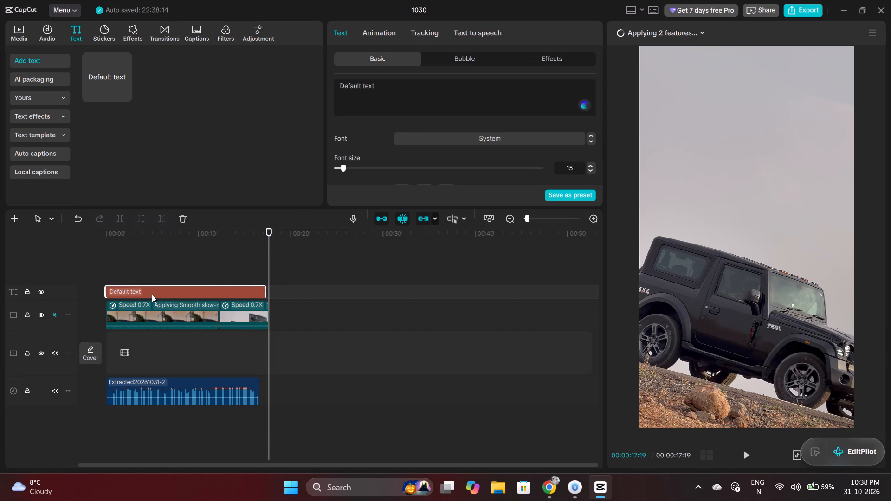
Replace the default text with "Dream hai re", starting with a capital D.
{"action": "left_click", "coordinate": [151, 294]}
{"action": "left_click_drag", "start_coordinate": [372, 79], "coordinate": [356, 87]}
{"action": "left_click_drag", "start_coordinate": [356, 87], "coordinate": [380, 90]}
{"action": "type", "text": "de"}
{"action": "key", "text": "BackSpace"}
{"action": "type", "text": "ream hai re"}
{"action": "key", "text": "Return"}
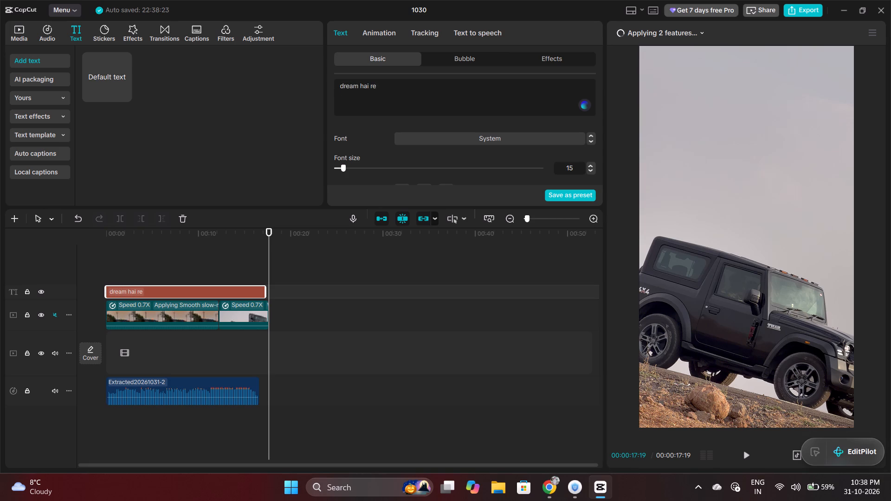
{"action": "key", "text": "BackSpace"}
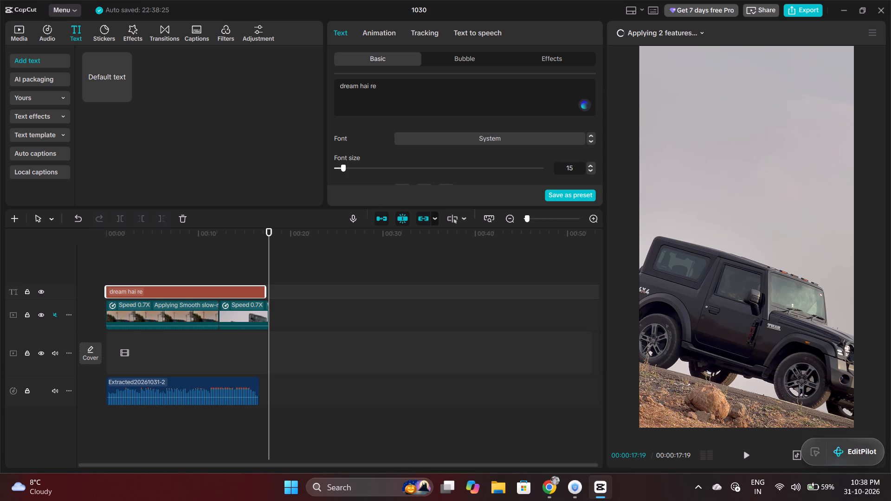
{"action": "left_click", "coordinate": [343, 83]}
{"action": "key", "text": "BackSpace"}
{"action": "key", "text": "shift+d"}
Append a space and a sad, teary face emoji to the end of the "Dream hai re" text.
{"action": "left_click", "coordinate": [382, 90]}
{"action": "key", "text": "space"}
{"action": "left_click", "coordinate": [731, 488]}
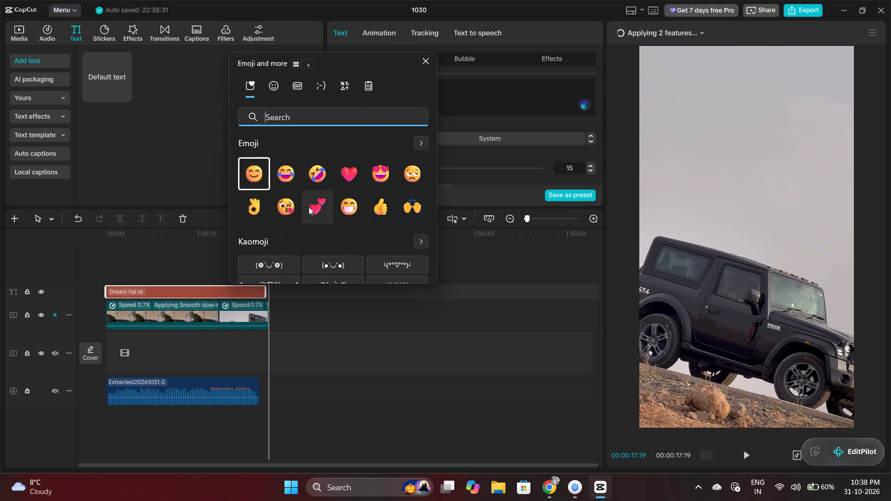
{"action": "scroll", "coordinate": [326, 198], "scroll_direction": "down", "scroll_amount": 11}
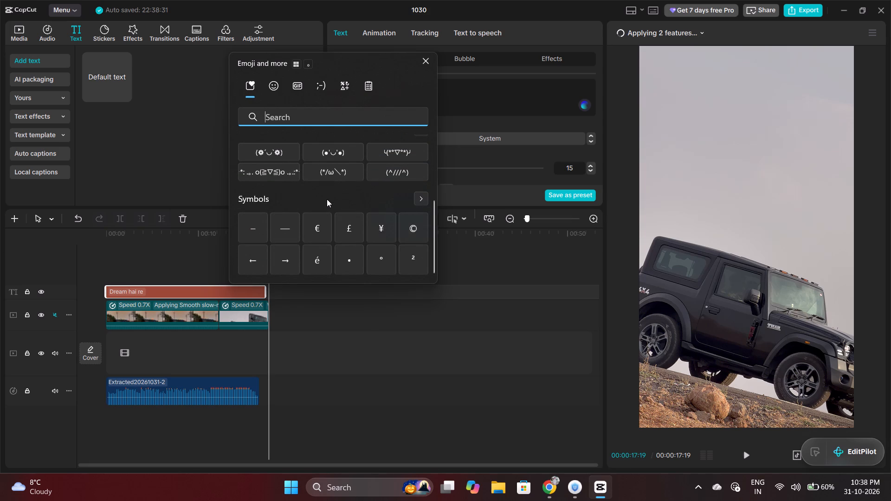
{"action": "scroll", "coordinate": [327, 199], "scroll_direction": "up", "scroll_amount": 6}
{"action": "left_click", "coordinate": [277, 87]}
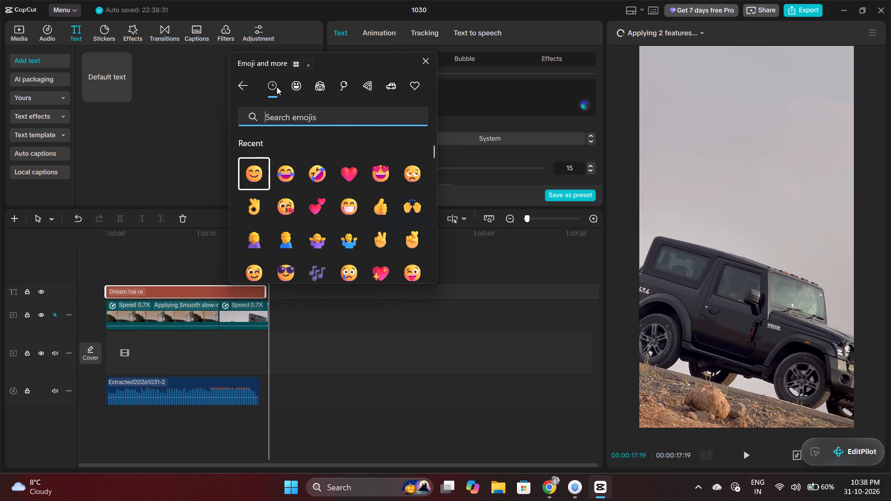
{"action": "scroll", "coordinate": [364, 200], "scroll_direction": "down", "scroll_amount": 1}
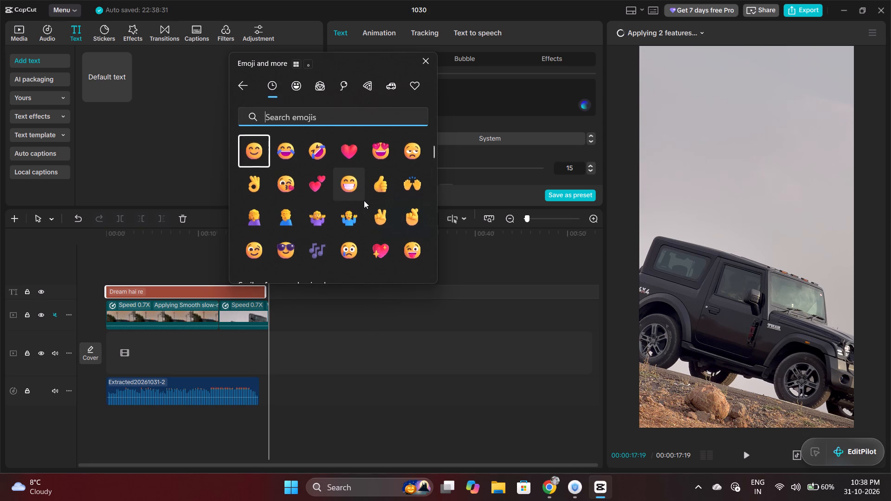
{"action": "scroll", "coordinate": [364, 200], "scroll_direction": "down", "scroll_amount": 1}
{"action": "left_click", "coordinate": [352, 227]}
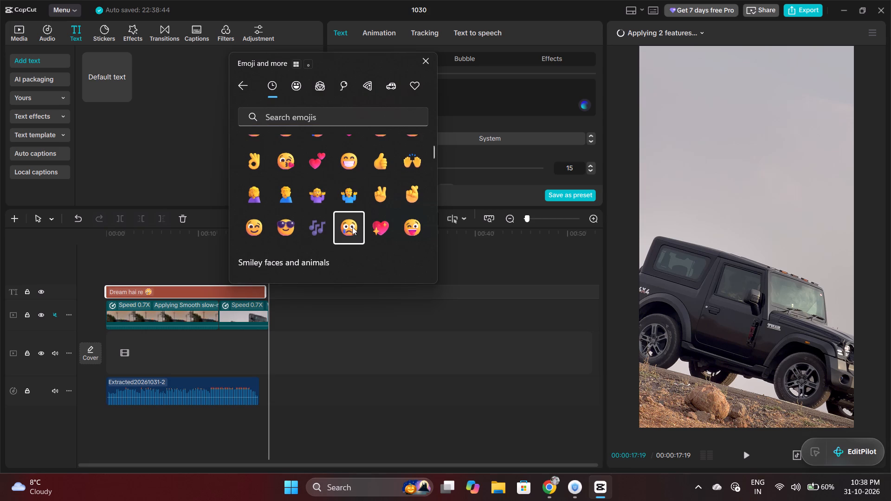
{"action": "left_click", "coordinate": [200, 168]}
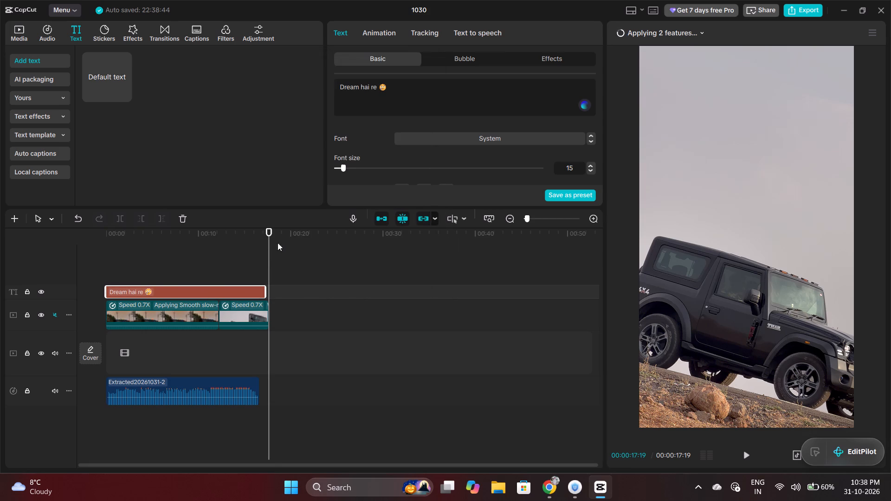
Move the text in the video frame up to just below the sun and shrink it to about half its size.
{"action": "left_click_drag", "start_coordinate": [271, 230], "coordinate": [0, 250]}
{"action": "key", "text": "space"}
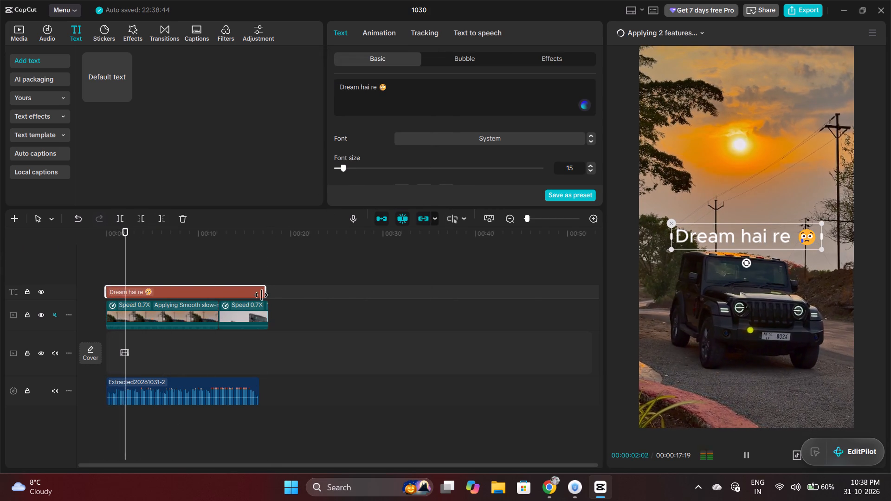
{"action": "left_click_drag", "start_coordinate": [731, 232], "coordinate": [734, 154]}
{"action": "left_click_drag", "start_coordinate": [820, 172], "coordinate": [779, 166]}
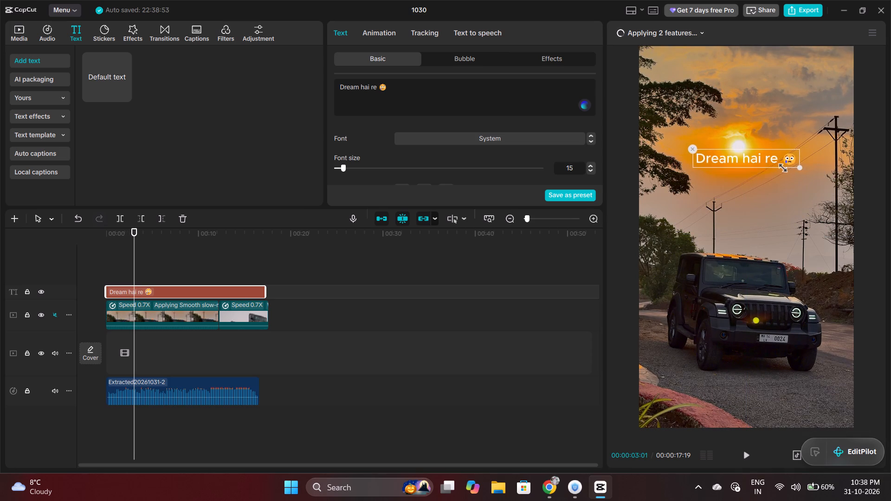
{"action": "left_click_drag", "start_coordinate": [779, 166], "coordinate": [743, 169]}
{"action": "left_click", "coordinate": [736, 178]}
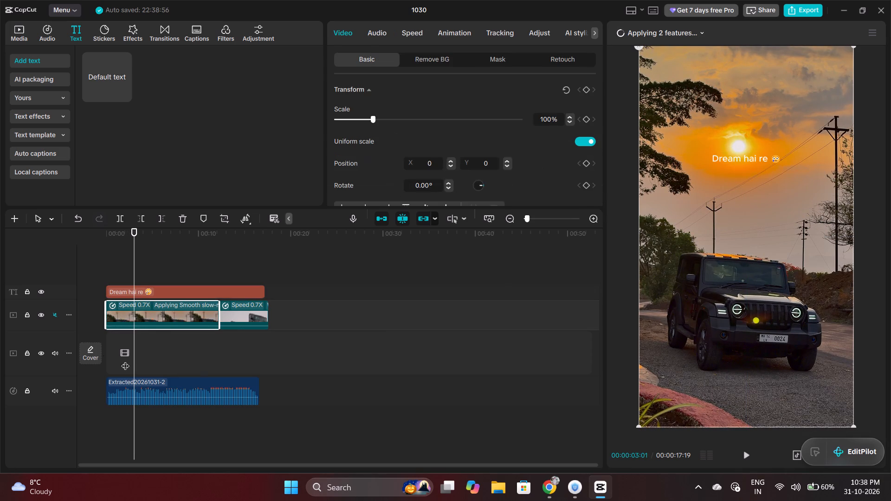
Set the "Dream hai re" text's font to BebasNeue and play the timeline from the start.
{"action": "left_click", "coordinate": [168, 289]}
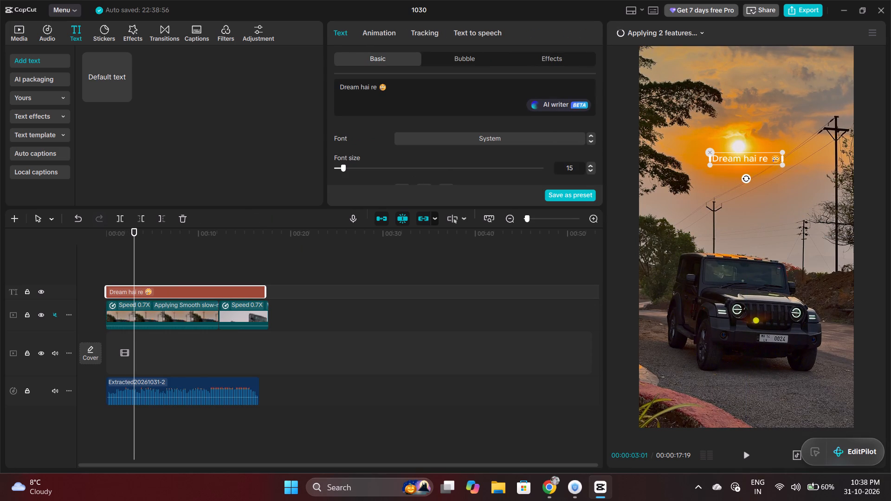
{"action": "left_click", "coordinate": [479, 141]}
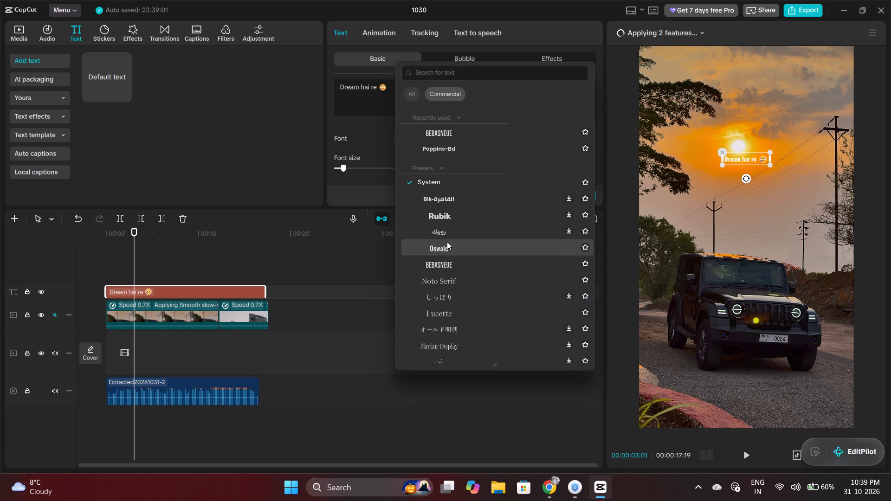
{"action": "left_click", "coordinate": [450, 262]}
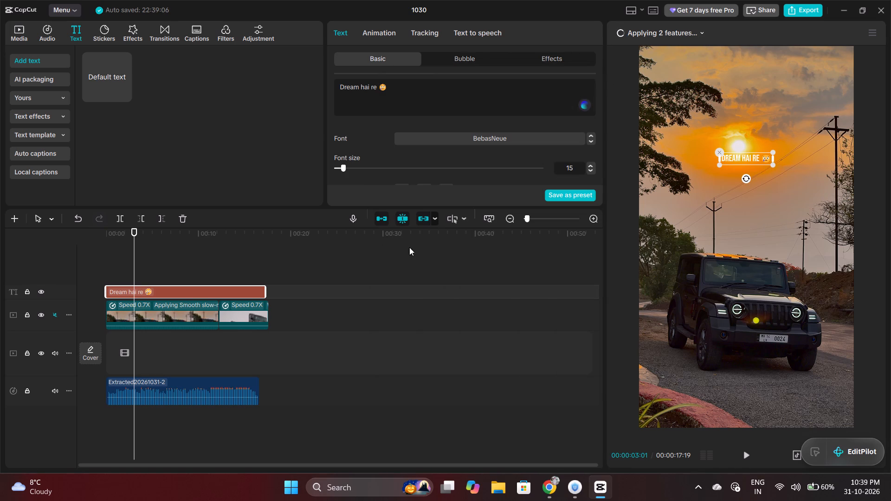
{"action": "left_click_drag", "start_coordinate": [133, 266], "coordinate": [35, 275]}
{"action": "key", "text": "space"}
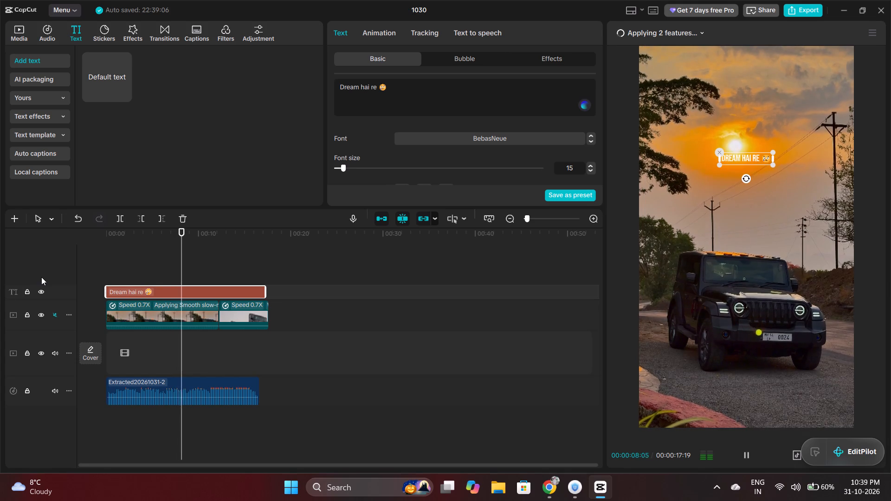
Search the transitions for "fade" and apply Black Fade at the cut between the two video clips.
{"action": "left_click", "coordinate": [167, 31]}
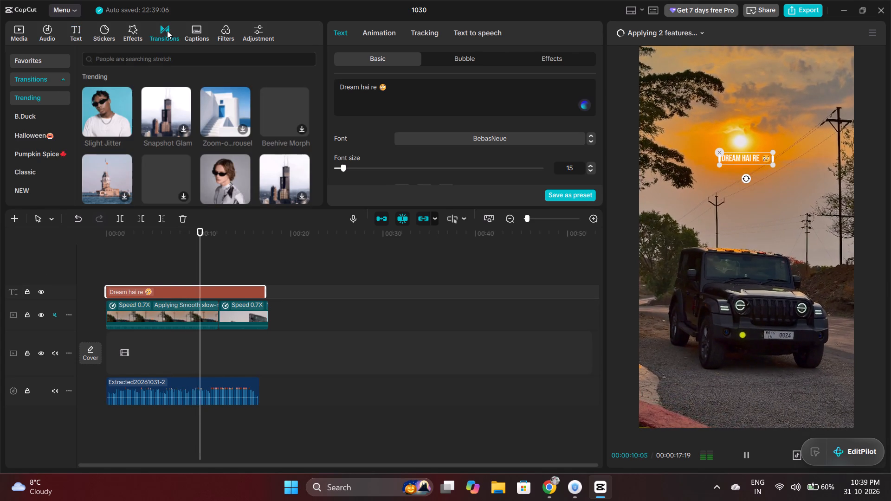
{"action": "left_click", "coordinate": [155, 60]}
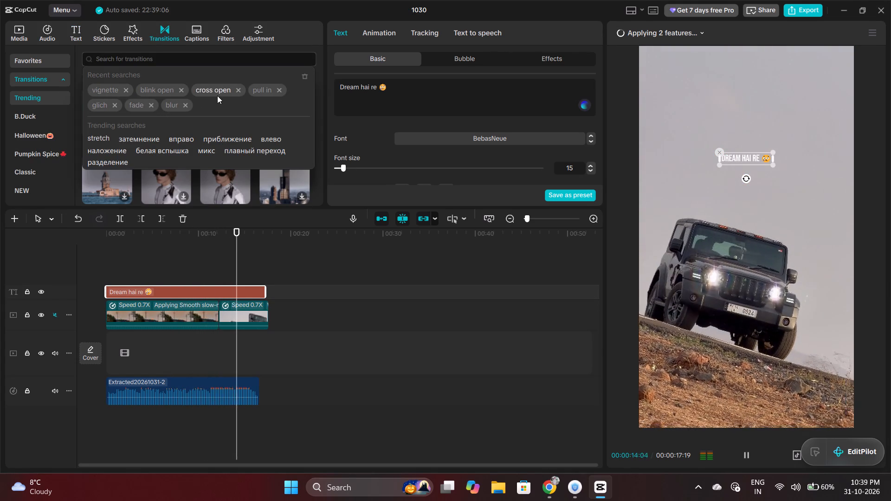
{"action": "type", "text": "fade"}
{"action": "key", "text": "Return"}
{"action": "key", "text": "Return"}
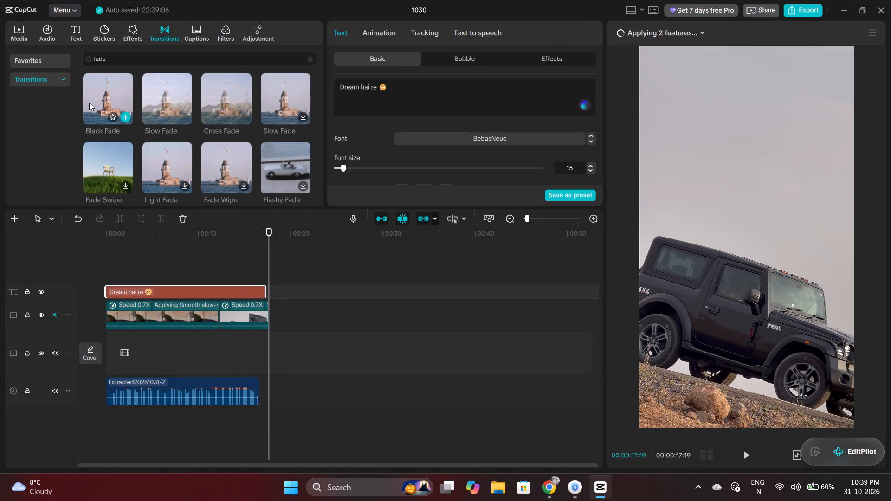
{"action": "left_click_drag", "start_coordinate": [106, 96], "coordinate": [198, 295]}
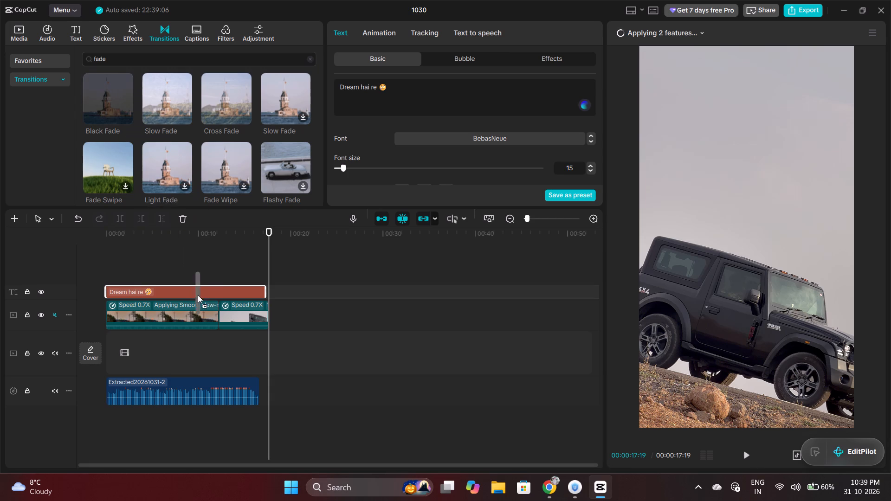
{"action": "left_click_drag", "start_coordinate": [198, 295], "coordinate": [215, 311]}
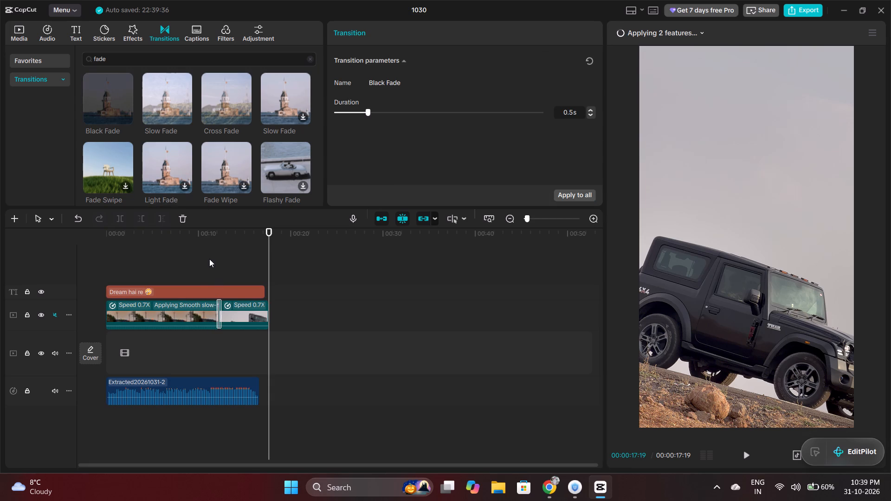
{"action": "left_click", "coordinate": [209, 259]}
{"action": "key", "text": "space"}
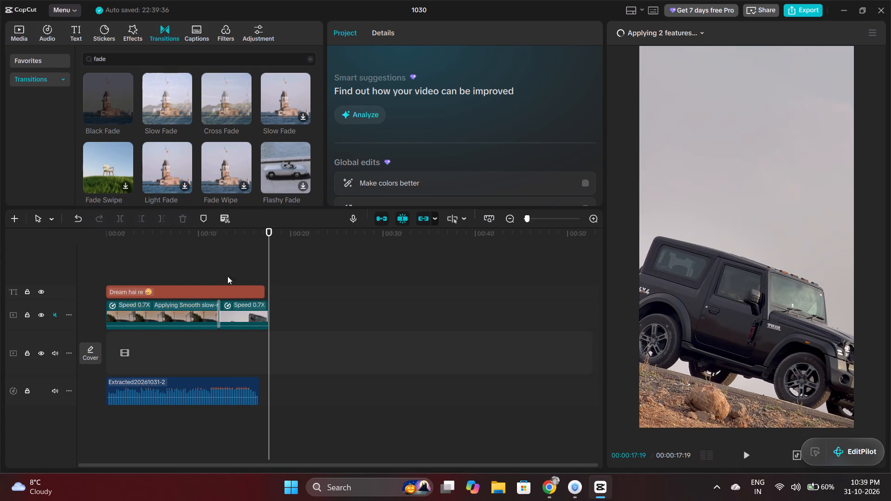
Extend the "Dream hai re" text clip to the end of the second video clip and play from the start.
{"action": "left_click", "coordinate": [264, 287]}
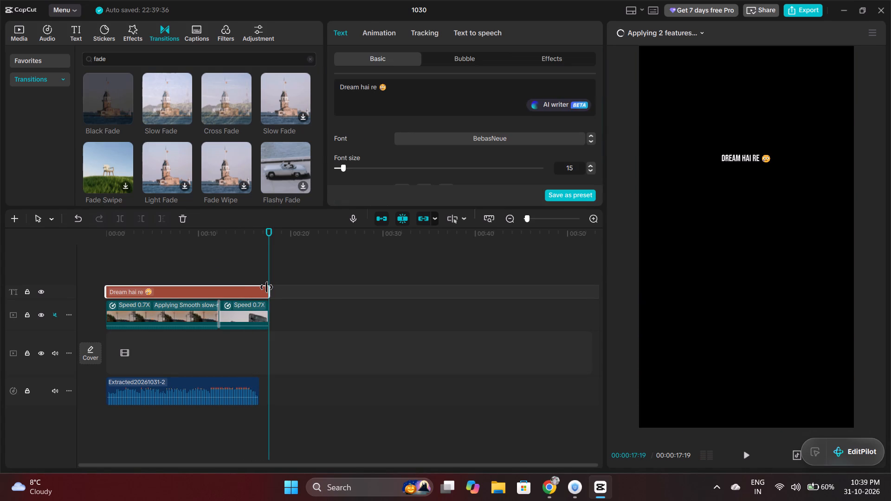
{"action": "left_click", "coordinate": [253, 272]}
{"action": "left_click_drag", "start_coordinate": [253, 272], "coordinate": [16, 269]}
{"action": "key", "text": "space"}
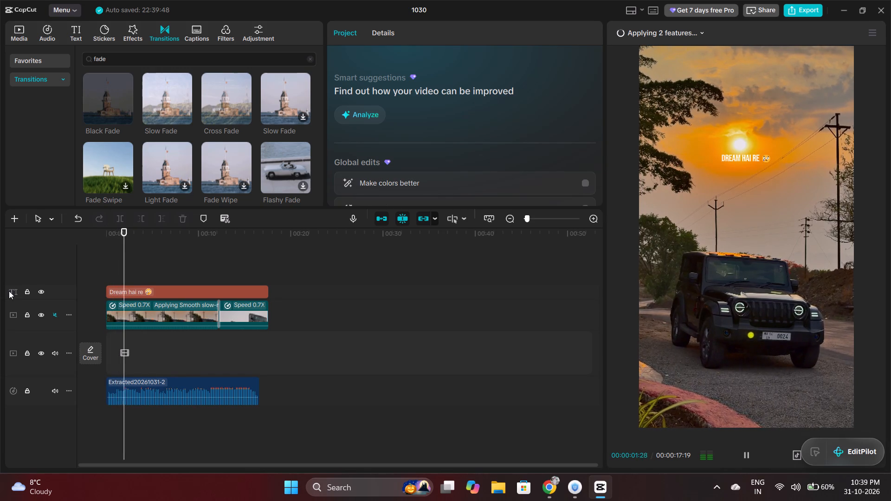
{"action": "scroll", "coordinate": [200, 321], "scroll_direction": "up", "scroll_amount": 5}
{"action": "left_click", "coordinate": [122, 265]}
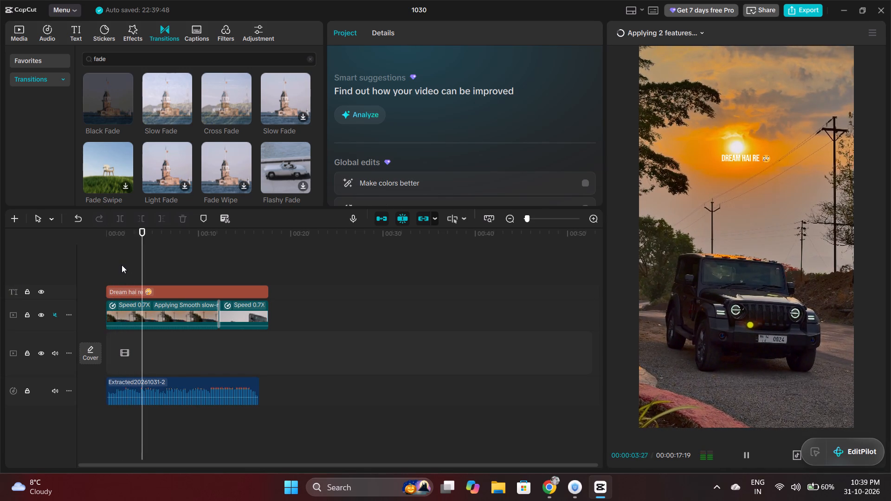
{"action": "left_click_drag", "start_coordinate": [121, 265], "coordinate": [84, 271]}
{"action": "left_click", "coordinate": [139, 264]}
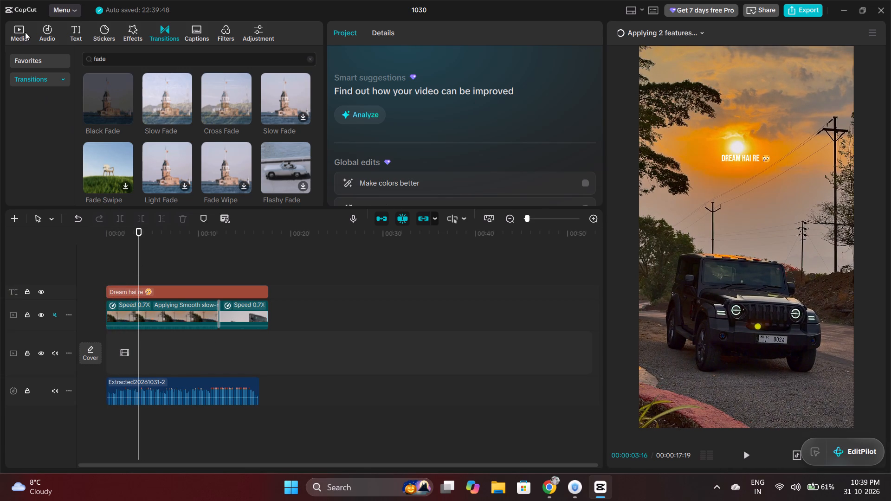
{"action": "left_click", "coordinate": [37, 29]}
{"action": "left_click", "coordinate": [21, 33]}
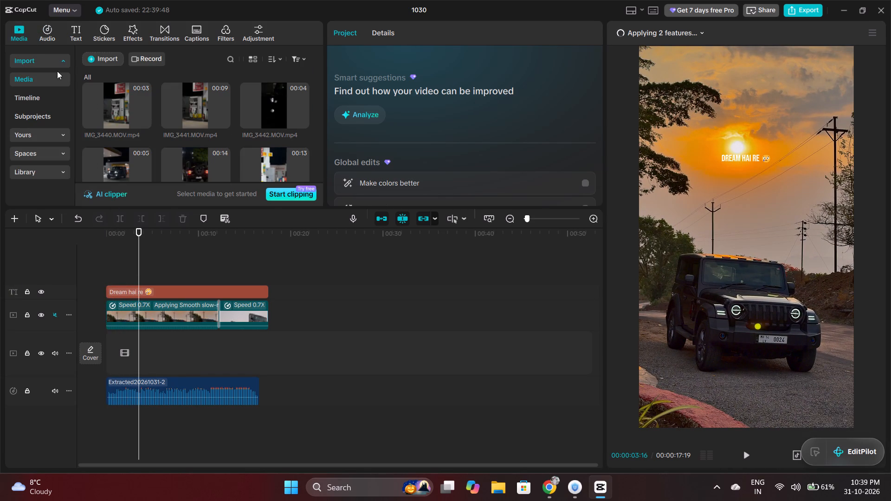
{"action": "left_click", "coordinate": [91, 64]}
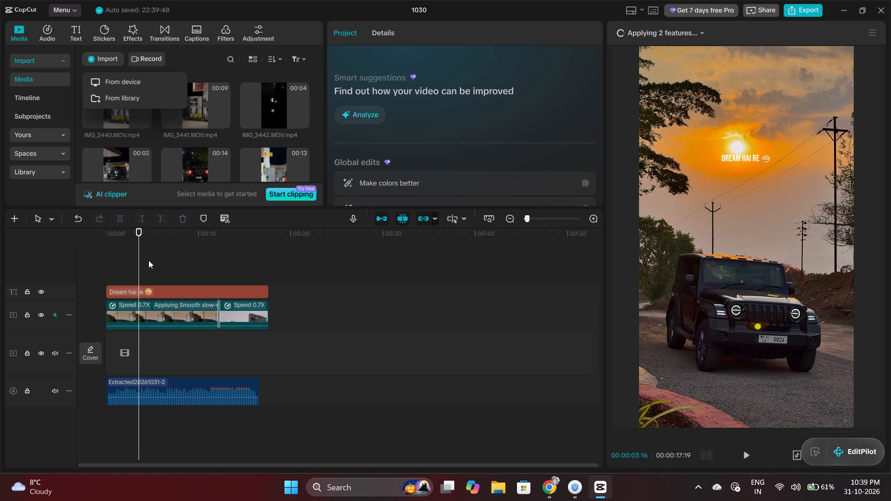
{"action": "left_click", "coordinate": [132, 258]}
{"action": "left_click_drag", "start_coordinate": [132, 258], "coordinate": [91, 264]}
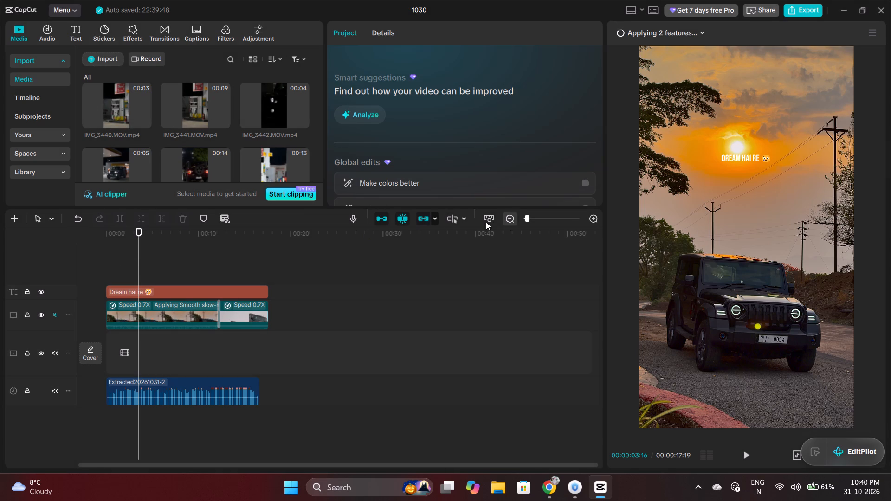
Turn on the timeline's preview axis and preview the frame at the timeline start.
{"action": "left_click", "coordinate": [446, 219]}
{"action": "left_click", "coordinate": [106, 275]}
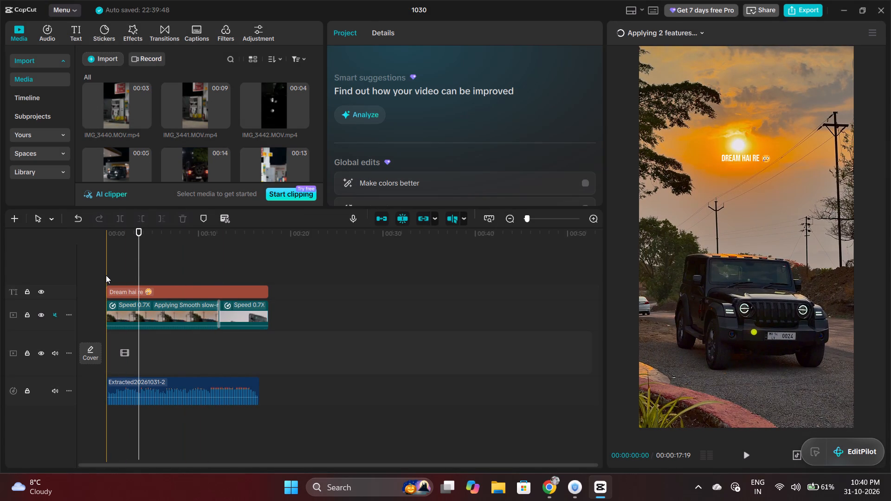
{"action": "key", "text": "space"}
Add the SMotionX Cinematic Logo image from the D: drive's Capcut folder on a track above the text, starting at the timeline start.
{"action": "left_click", "coordinate": [497, 496]}
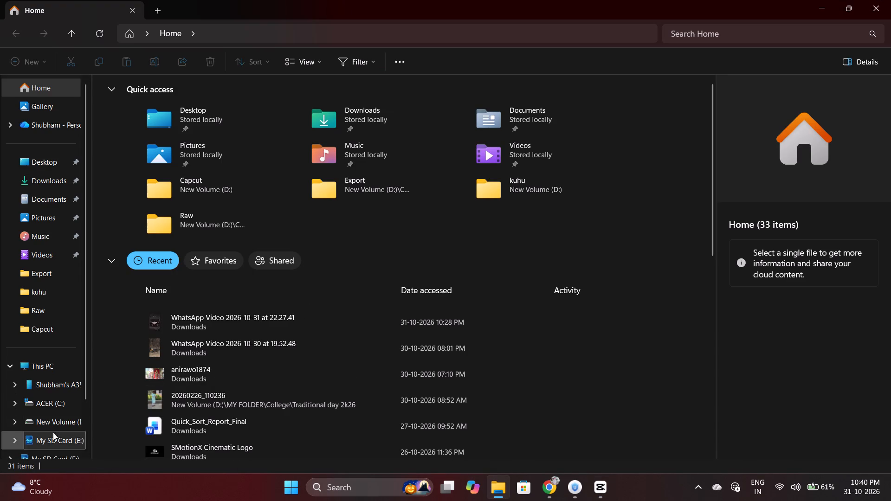
{"action": "double_click", "coordinate": [53, 425]}
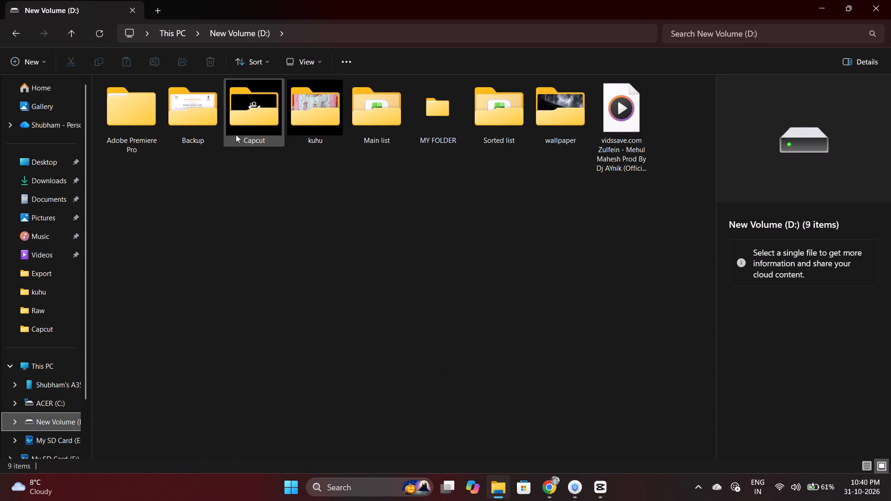
{"action": "double_click", "coordinate": [236, 135]}
{"action": "left_click_drag", "start_coordinate": [311, 126], "coordinate": [311, 185]}
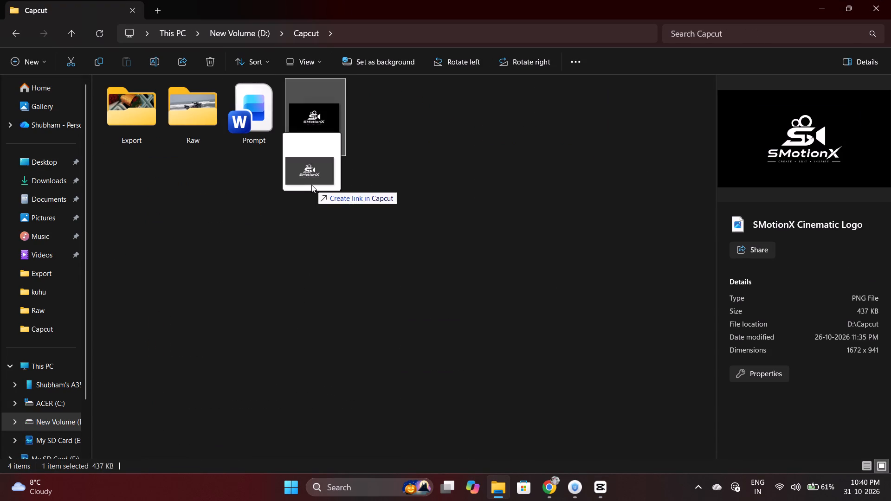
{"action": "key", "text": "alt+Tab"}
{"action": "left_click_drag", "start_coordinate": [311, 185], "coordinate": [137, 289]}
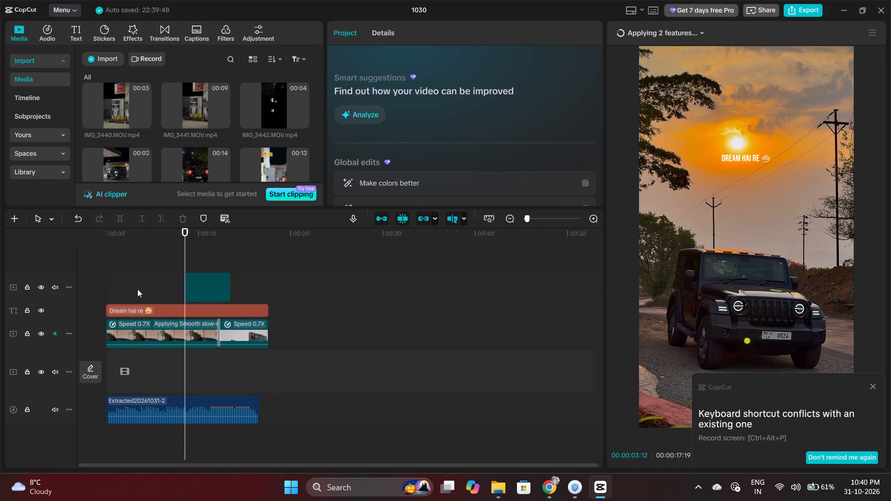
{"action": "left_click_drag", "start_coordinate": [200, 276], "coordinate": [98, 278]}
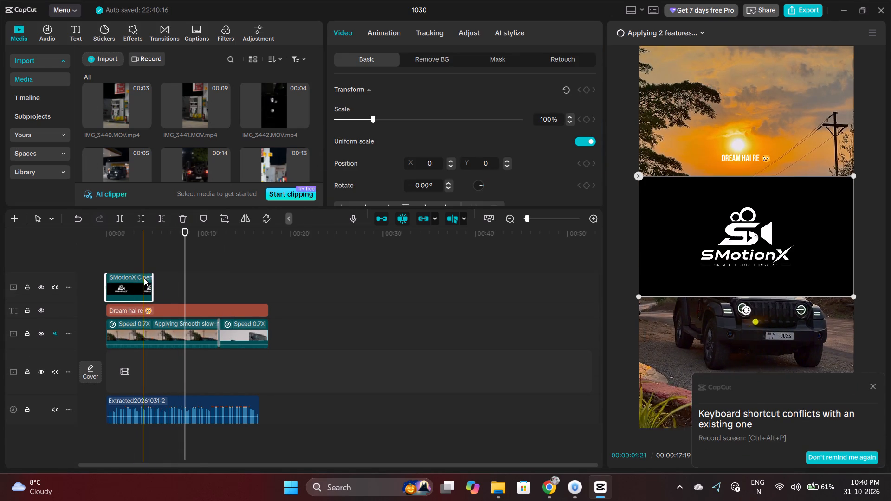
Extend the SMotionX logo clip to the end of the second video clip.
{"action": "left_click_drag", "start_coordinate": [152, 283], "coordinate": [255, 295]}
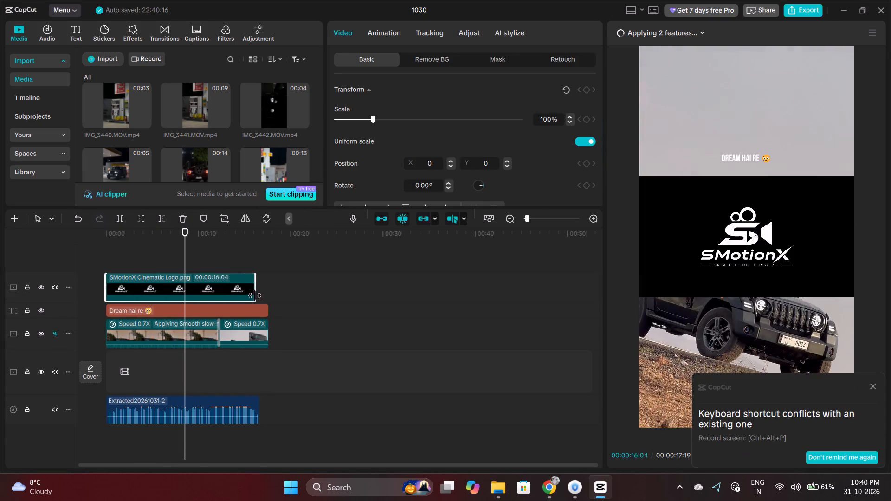
{"action": "left_click_drag", "start_coordinate": [255, 295], "coordinate": [265, 298]}
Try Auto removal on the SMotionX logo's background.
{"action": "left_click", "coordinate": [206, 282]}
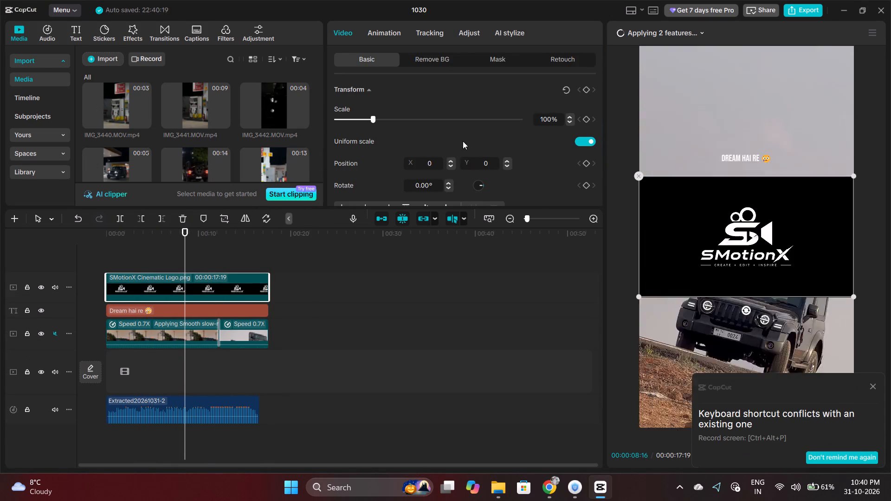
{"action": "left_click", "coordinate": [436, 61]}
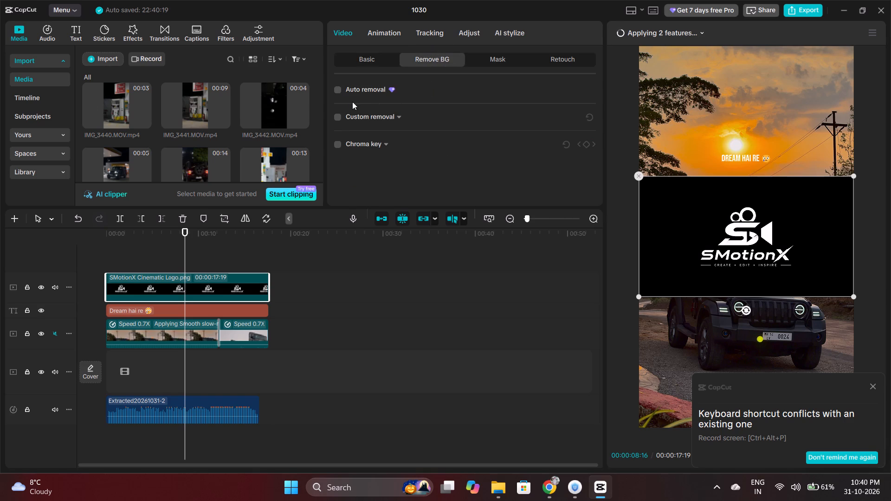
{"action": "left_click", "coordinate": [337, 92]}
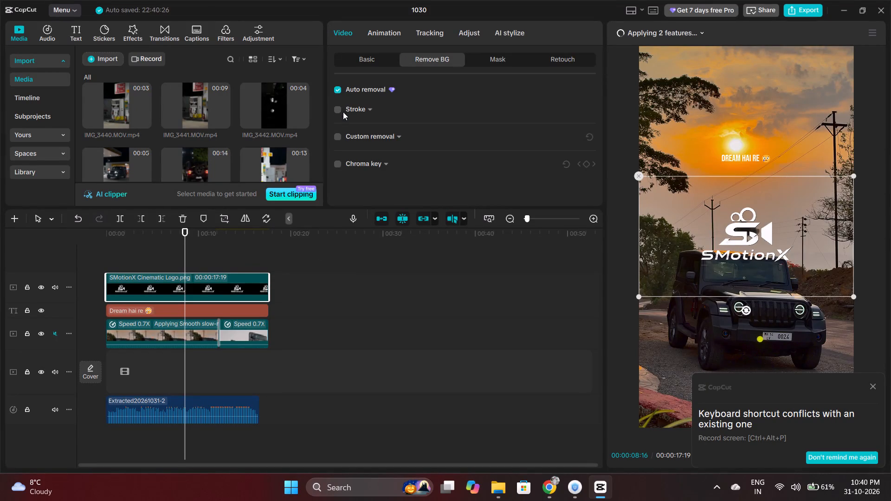
Turn off Auto removal and key out the logo's background with Chroma key, picking its black colour.
{"action": "left_click", "coordinate": [340, 162]}
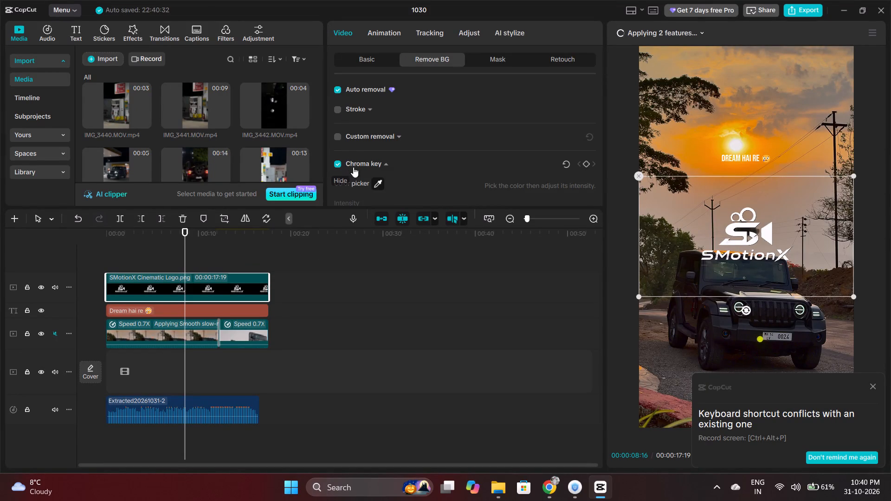
{"action": "left_click", "coordinate": [375, 181]}
{"action": "left_click", "coordinate": [337, 91]}
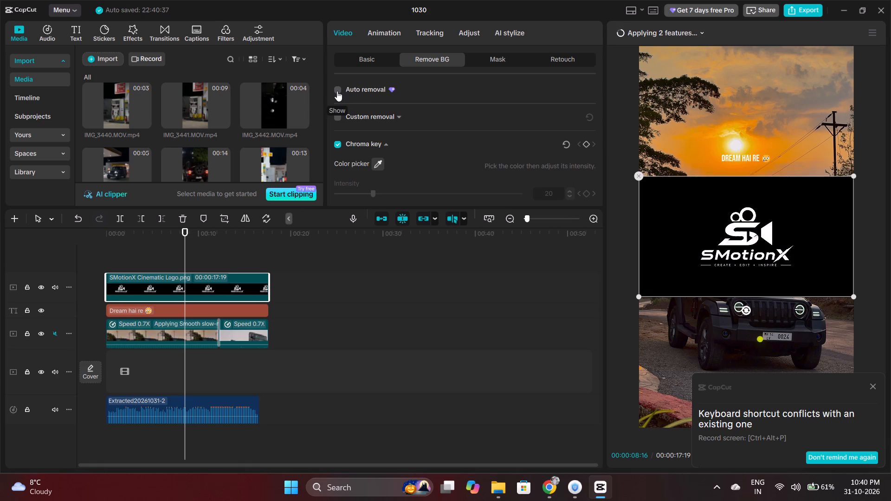
{"action": "left_click", "coordinate": [377, 165]}
{"action": "left_click", "coordinate": [665, 224]}
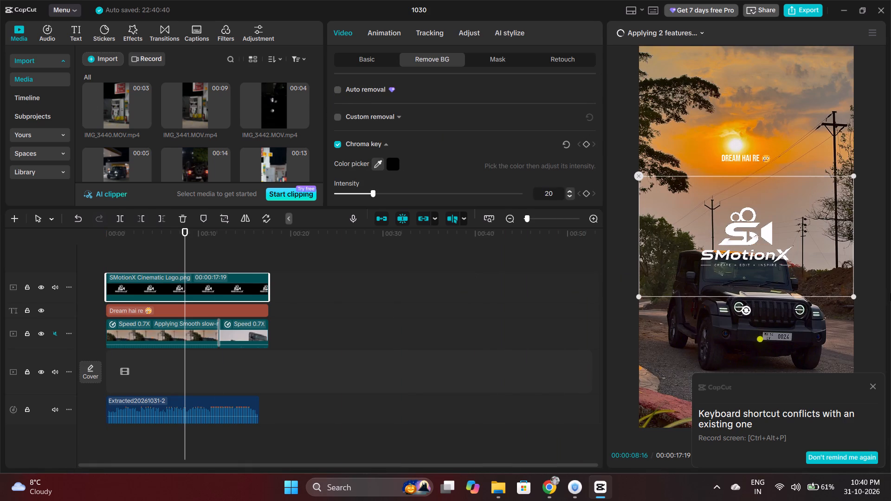
Shrink the SMotionX logo and place it horizontally centred in the lower part of the frame, just below the car's number plate.
{"action": "left_click_drag", "start_coordinate": [849, 295], "coordinate": [742, 258]}
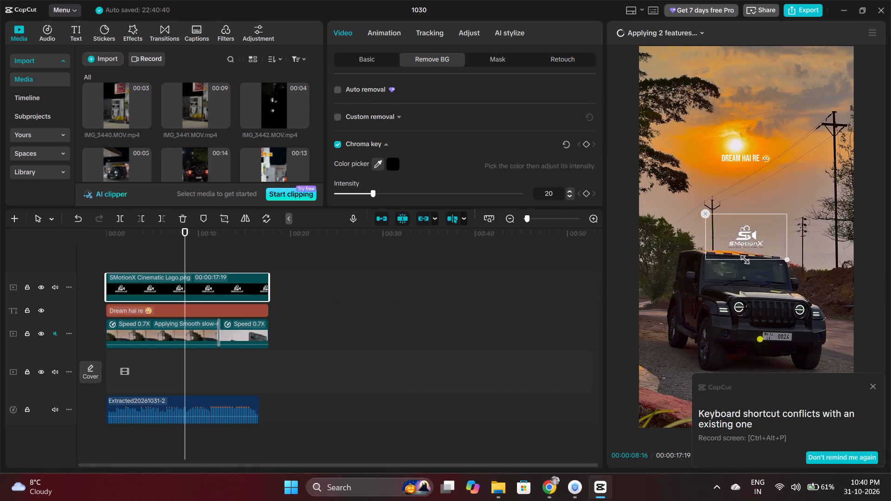
{"action": "left_click_drag", "start_coordinate": [742, 258], "coordinate": [724, 250]}
{"action": "left_click_drag", "start_coordinate": [741, 236], "coordinate": [739, 347]}
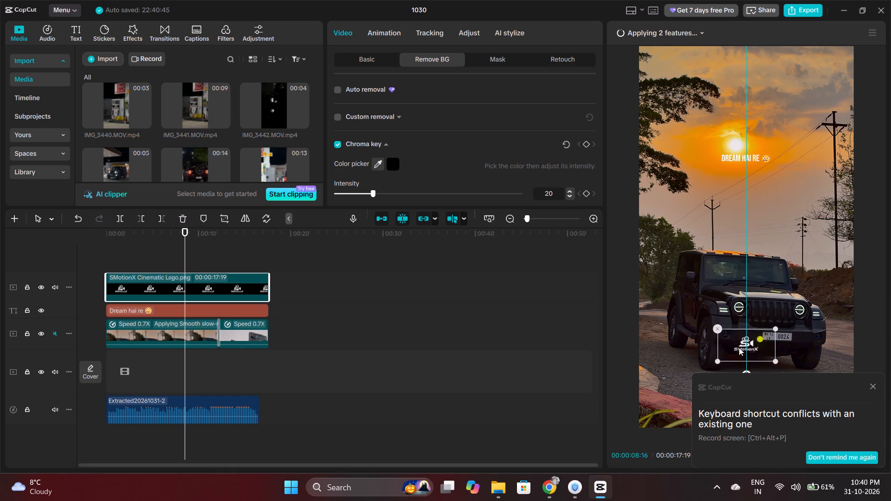
{"action": "left_click_drag", "start_coordinate": [739, 347], "coordinate": [740, 365]}
{"action": "left_click", "coordinate": [873, 384]}
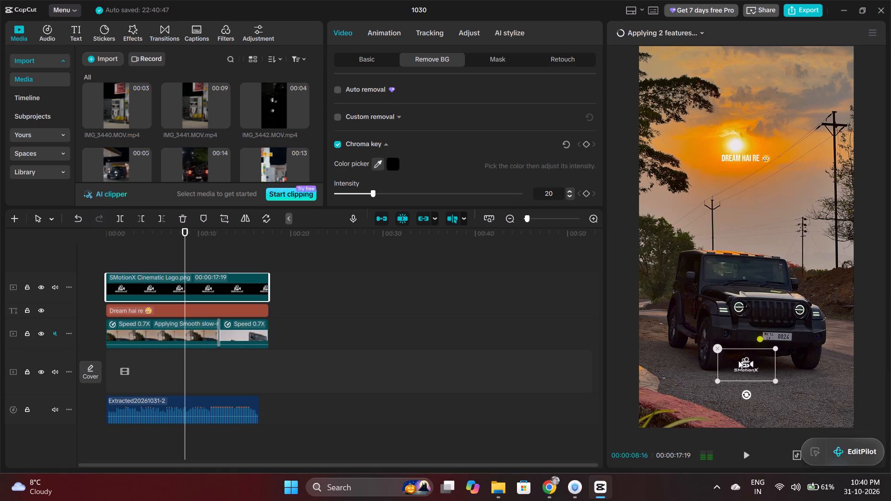
{"action": "left_click_drag", "start_coordinate": [744, 361], "coordinate": [746, 356]}
{"action": "left_click", "coordinate": [698, 360]}
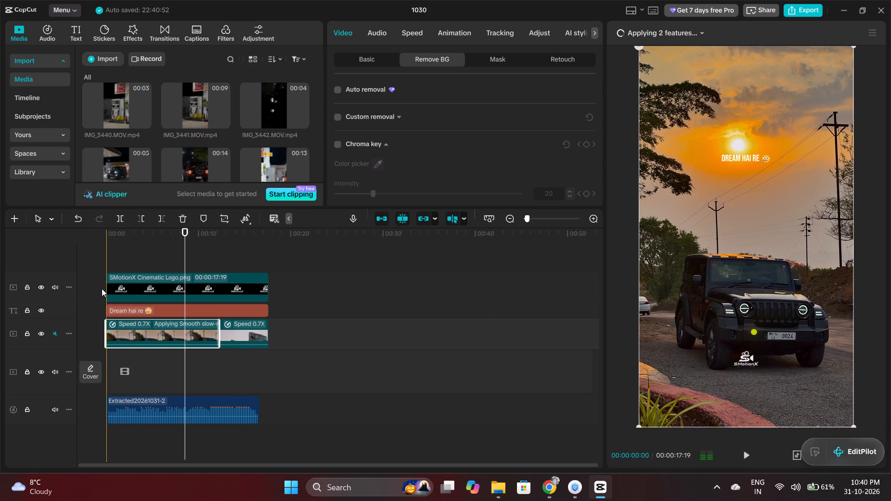
Play the timeline from the start to review the logo over both video clips.
{"action": "key", "text": "space"}
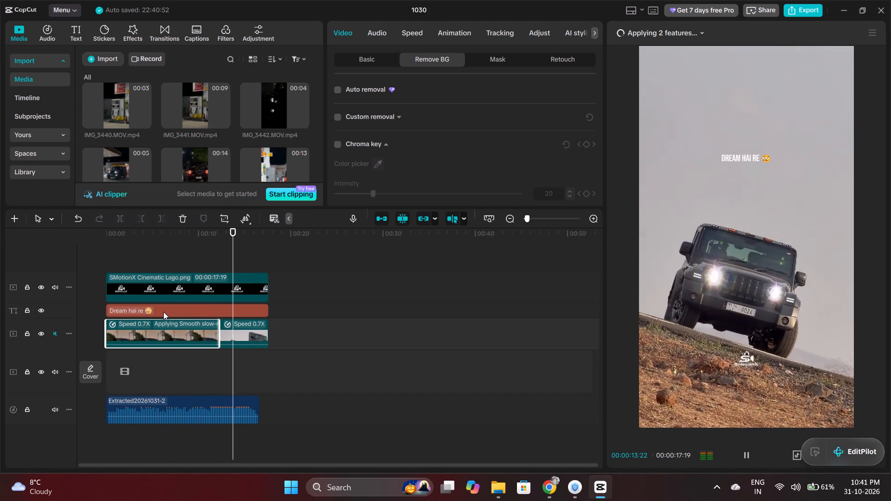
{"action": "left_click", "coordinate": [297, 326]}
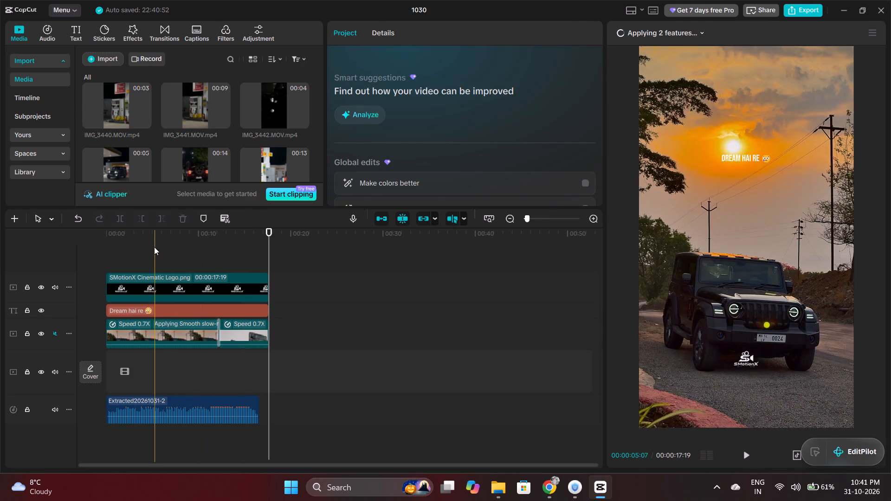
{"action": "left_click", "coordinate": [154, 247]}
{"action": "left_click_drag", "start_coordinate": [141, 249], "coordinate": [50, 254]}
{"action": "left_click", "coordinate": [106, 254]}
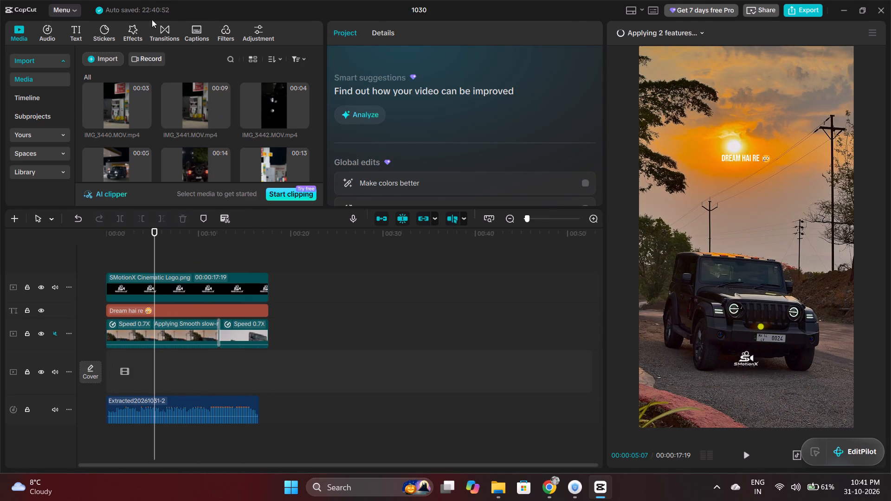
Search the effects library for "vingette".
{"action": "left_click", "coordinate": [124, 31]}
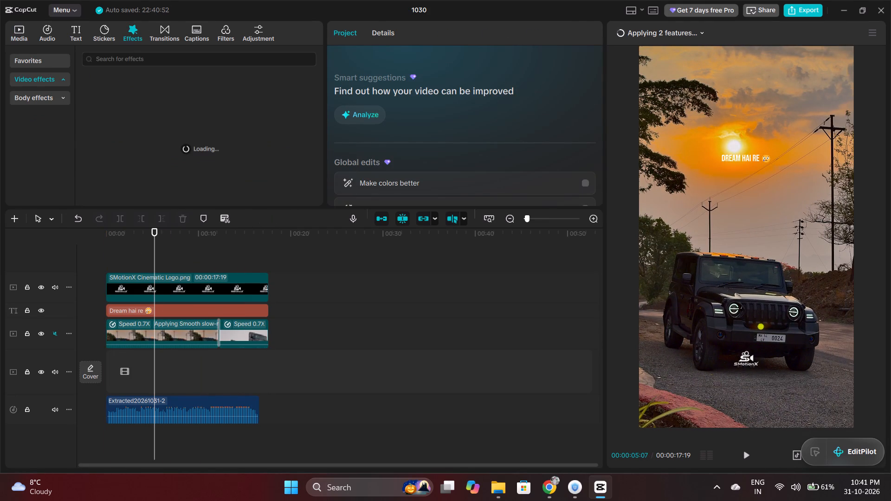
{"action": "left_click", "coordinate": [133, 58]}
{"action": "left_click", "coordinate": [132, 87]}
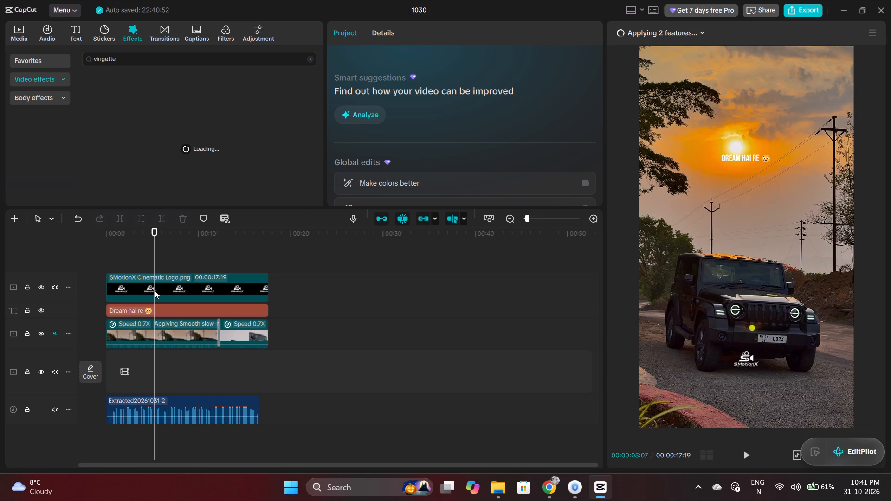
{"action": "scroll", "coordinate": [155, 290], "scroll_direction": "up", "scroll_amount": 7}
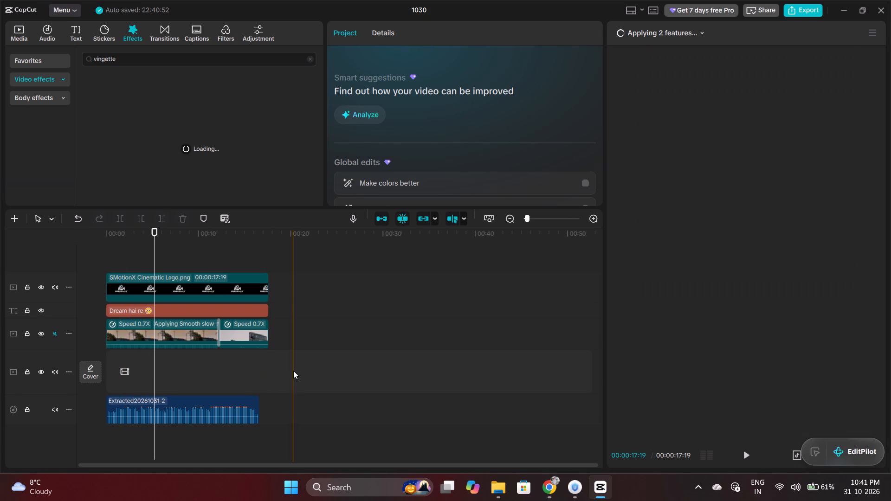
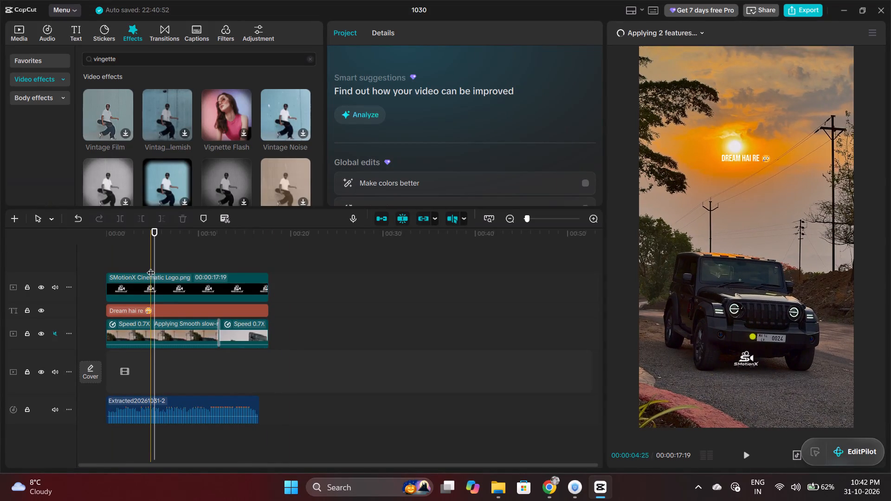
Look through the vignette effect results while the video plays through to its end.
{"action": "key", "text": "space"}
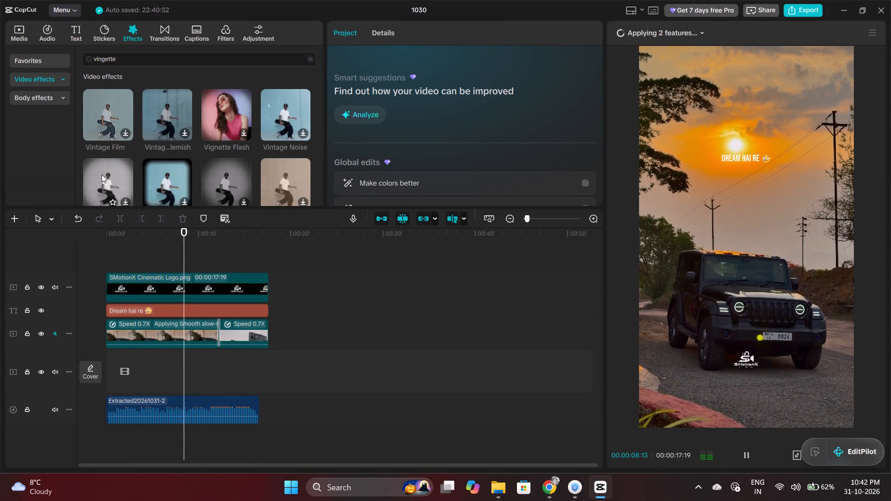
{"action": "scroll", "coordinate": [191, 140], "scroll_direction": "down", "scroll_amount": 1}
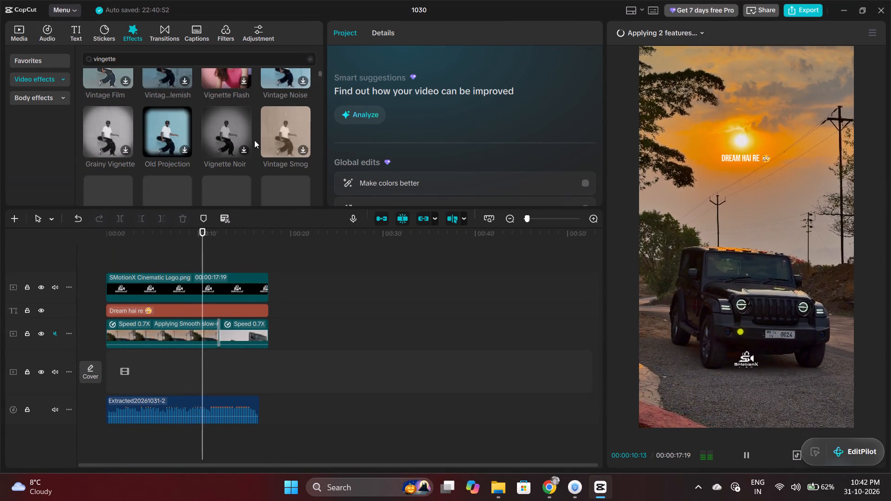
{"action": "scroll", "coordinate": [254, 140], "scroll_direction": "up", "scroll_amount": 1}
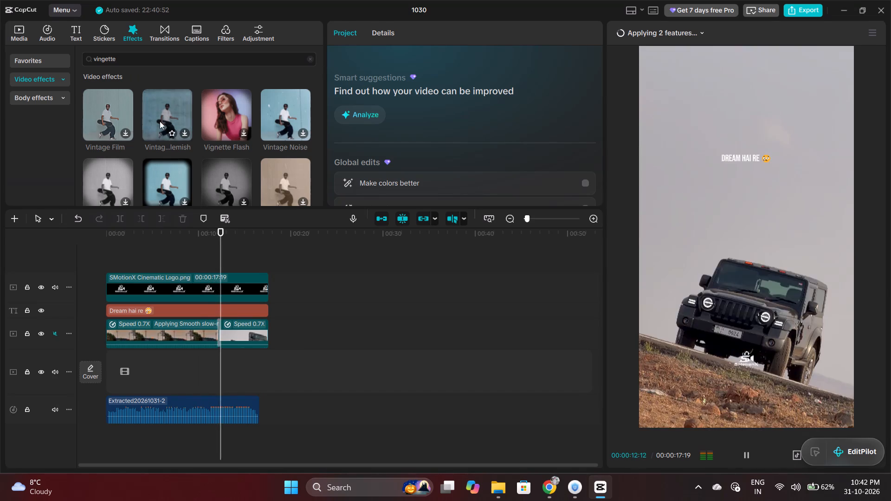
{"action": "scroll", "coordinate": [290, 121], "scroll_direction": "down", "scroll_amount": 1}
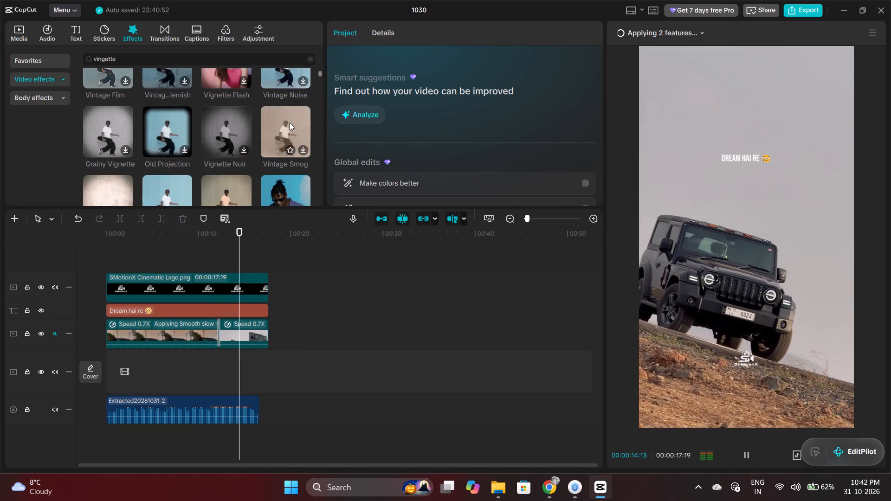
{"action": "scroll", "coordinate": [243, 137], "scroll_direction": "down", "scroll_amount": 1}
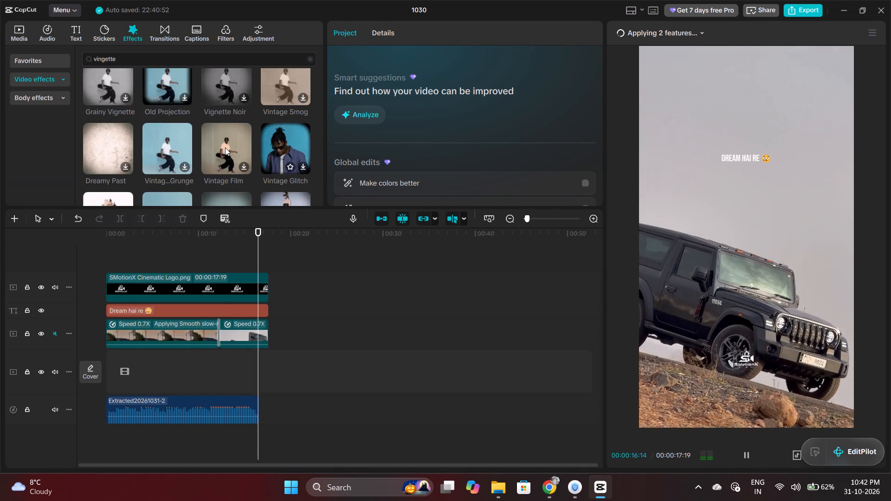
{"action": "scroll", "coordinate": [178, 148], "scroll_direction": "down", "scroll_amount": 1}
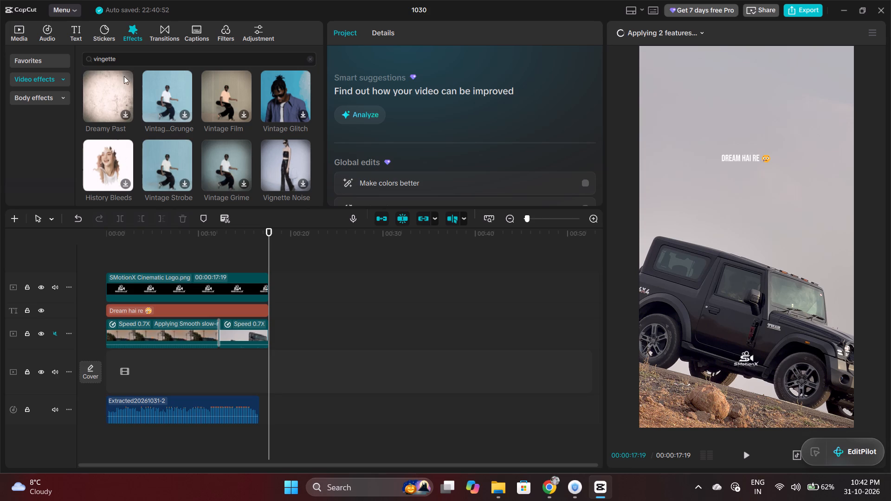
{"action": "scroll", "coordinate": [133, 82], "scroll_direction": "up", "scroll_amount": 11}
Search the effects library for "fade" and add the Fade In effect at the start of the timeline, above the logo.
{"action": "left_click", "coordinate": [129, 62]}
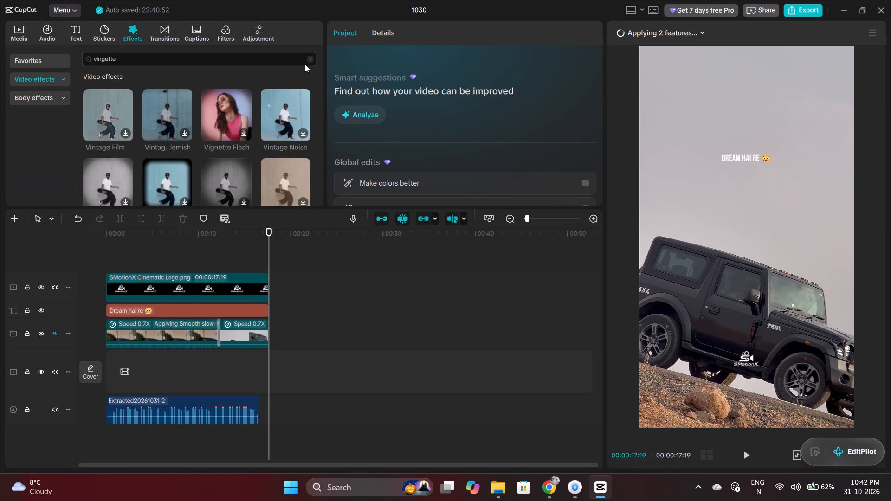
{"action": "left_click", "coordinate": [308, 59]}
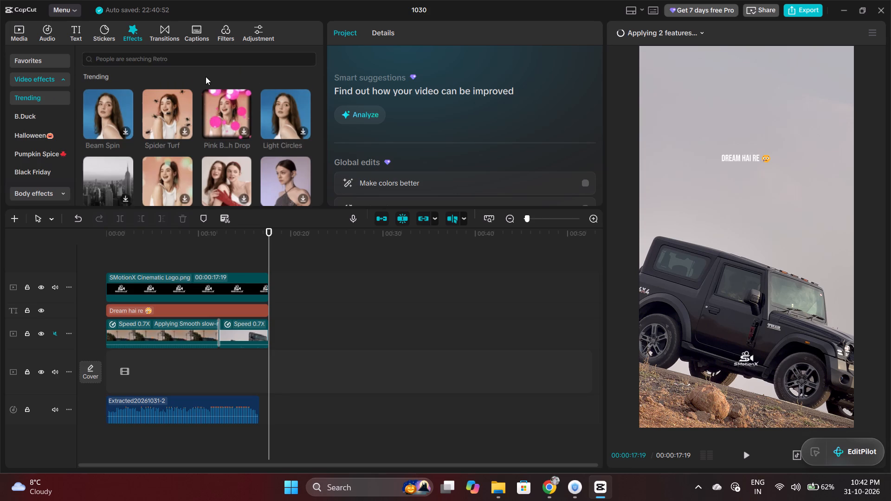
{"action": "scroll", "coordinate": [206, 77], "scroll_direction": "down", "scroll_amount": 1}
{"action": "left_click", "coordinate": [110, 57]}
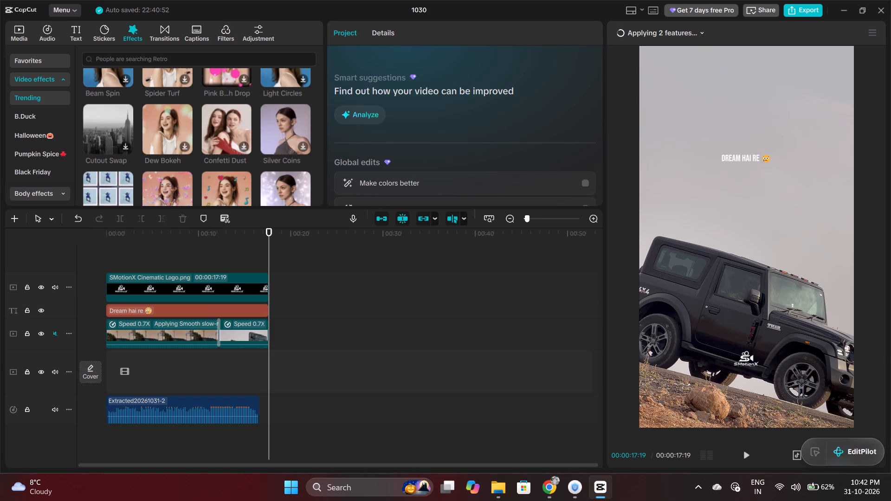
{"action": "type", "text": "fade"}
{"action": "key", "text": "Return"}
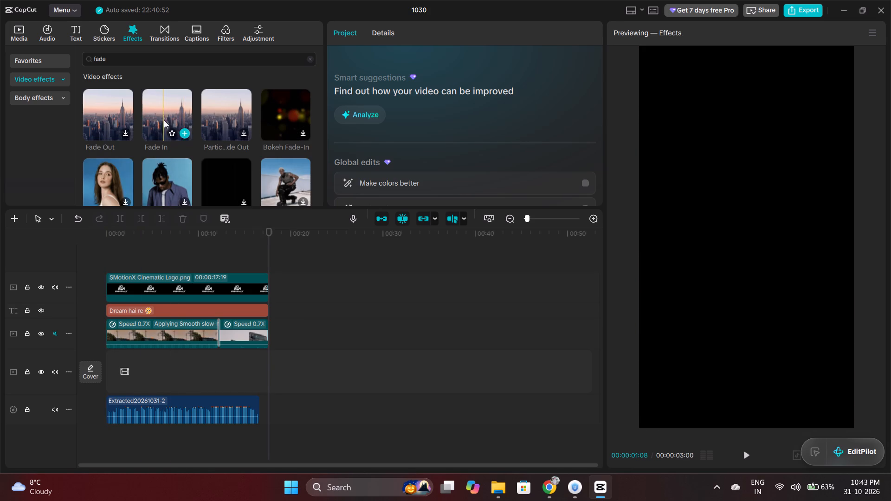
{"action": "left_click_drag", "start_coordinate": [164, 115], "coordinate": [106, 259]}
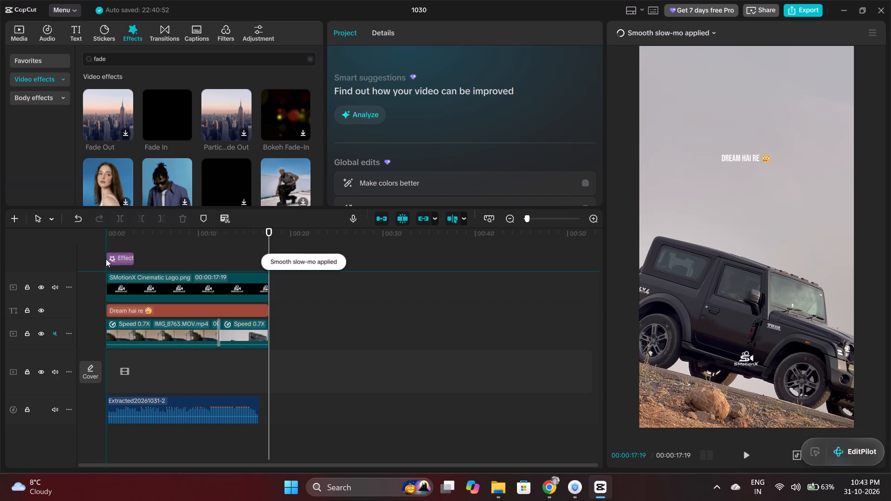
Shorten the Fade In effect to just under 2 seconds, keeping its start at the beginning of the timeline, and replay it.
{"action": "key", "text": "space"}
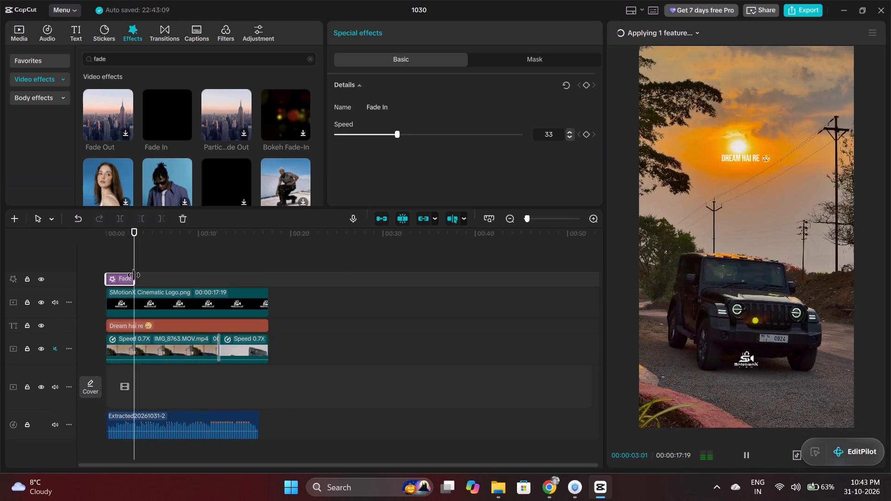
{"action": "left_click_drag", "start_coordinate": [134, 275], "coordinate": [119, 278]}
{"action": "key", "text": "space"}
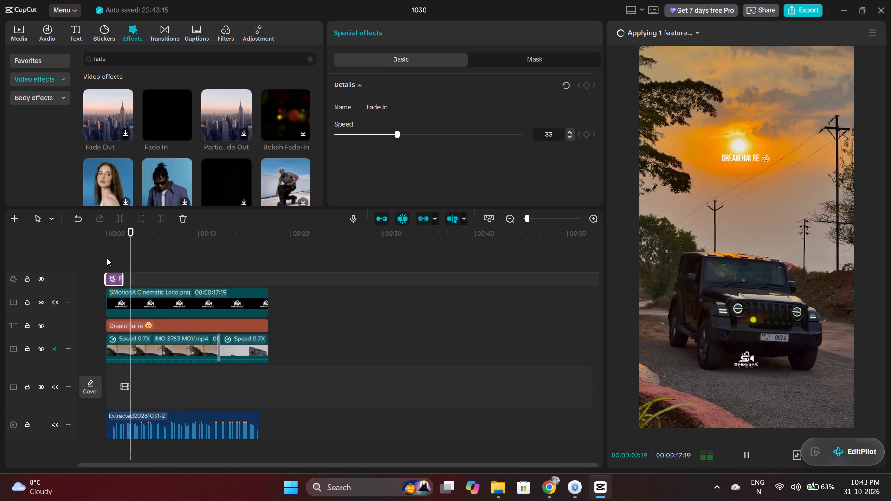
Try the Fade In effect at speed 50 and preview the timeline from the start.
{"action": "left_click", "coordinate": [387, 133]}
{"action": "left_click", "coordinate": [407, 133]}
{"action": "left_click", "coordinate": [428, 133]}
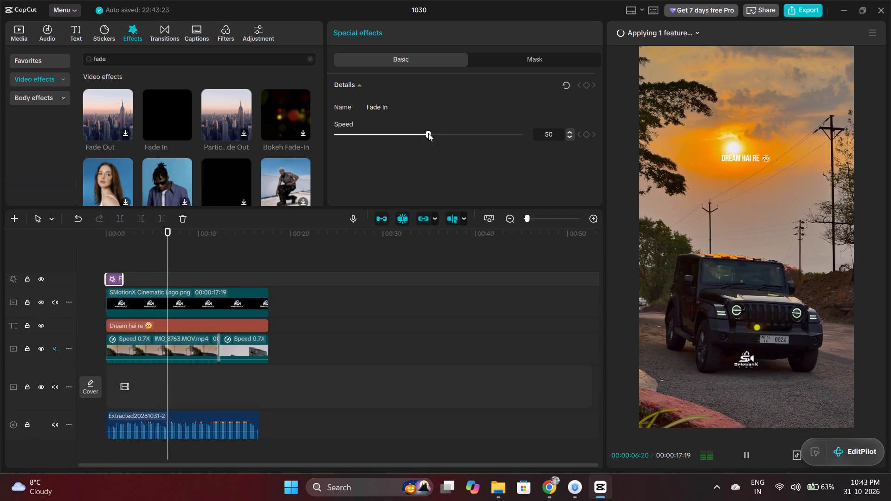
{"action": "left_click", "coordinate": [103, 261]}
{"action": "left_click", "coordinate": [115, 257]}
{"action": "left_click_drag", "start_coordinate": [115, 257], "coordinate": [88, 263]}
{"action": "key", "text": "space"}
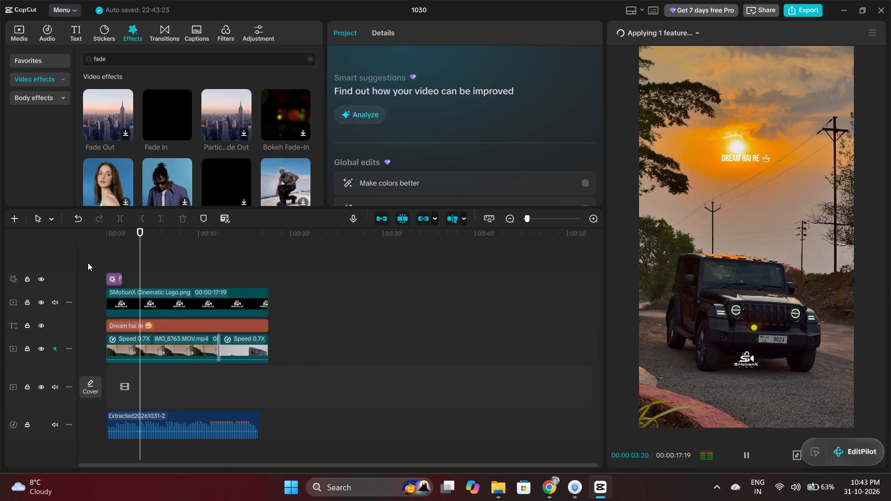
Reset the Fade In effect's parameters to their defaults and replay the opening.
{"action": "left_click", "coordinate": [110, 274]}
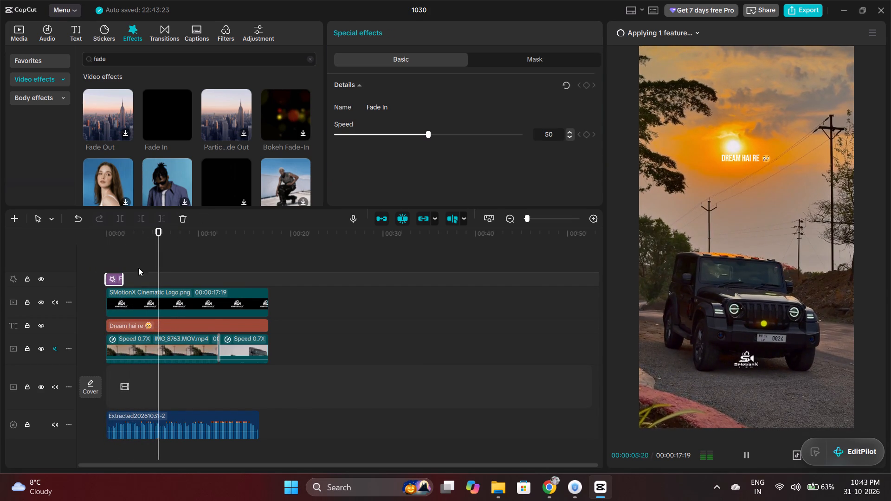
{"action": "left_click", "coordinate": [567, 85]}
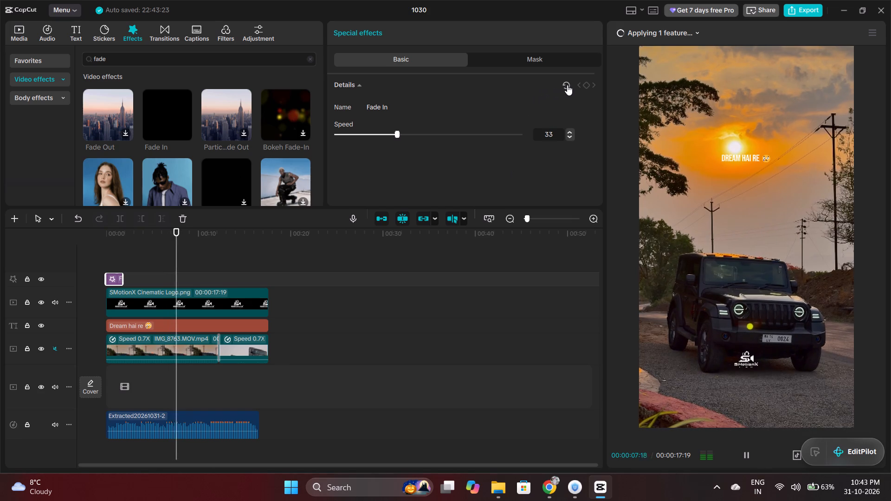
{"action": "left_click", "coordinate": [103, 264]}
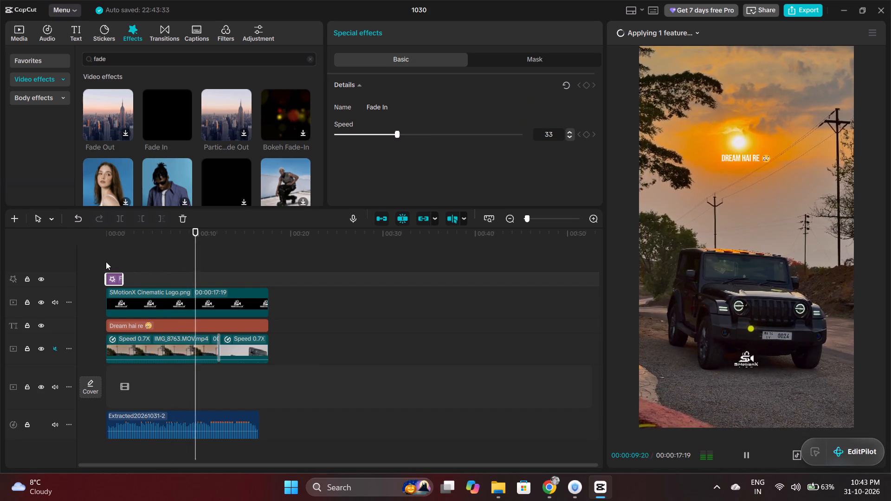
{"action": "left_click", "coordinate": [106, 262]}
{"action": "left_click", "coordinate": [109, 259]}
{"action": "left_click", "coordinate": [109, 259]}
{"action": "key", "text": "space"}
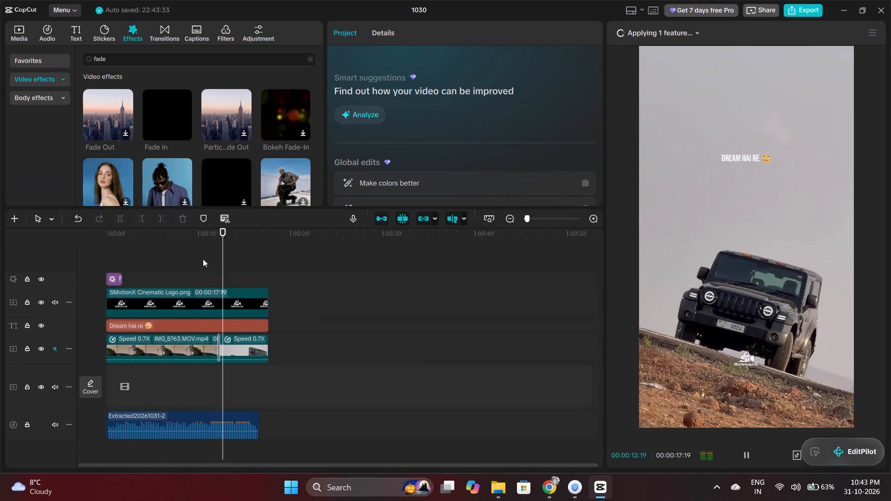
Search the filters for "green orange" and add the Green Orange filter at the start of the timeline, above the Fade In effect.
{"action": "scroll", "coordinate": [165, 307], "scroll_direction": "up", "scroll_amount": 4}
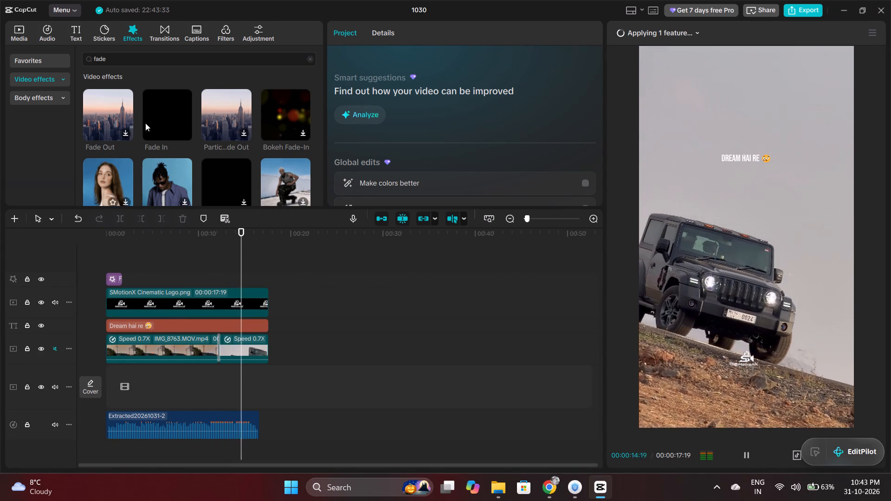
{"action": "left_click", "coordinate": [230, 34]}
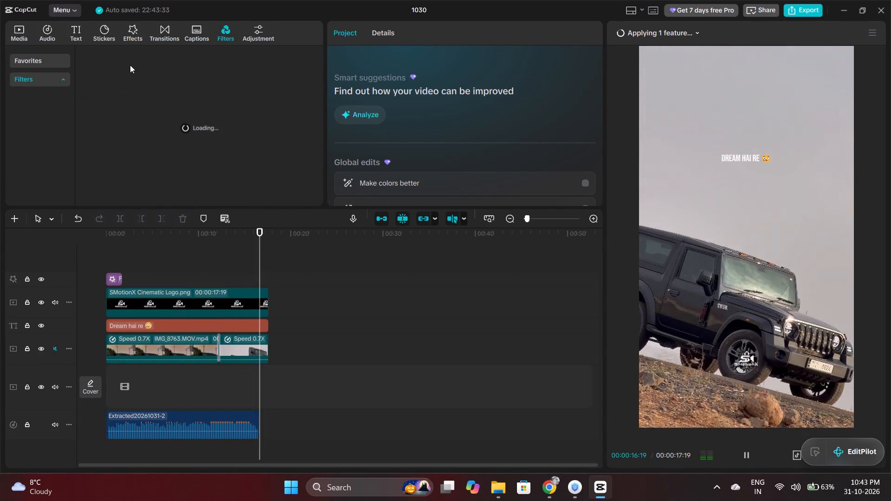
{"action": "left_click", "coordinate": [137, 56]}
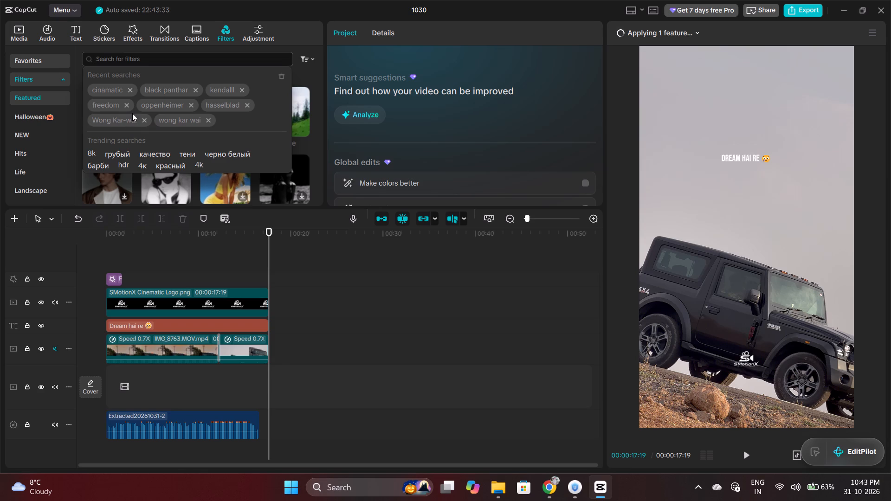
{"action": "type", "text": "gree"}
{"action": "key", "text": "n"}
{"action": "left_click", "coordinate": [133, 80]}
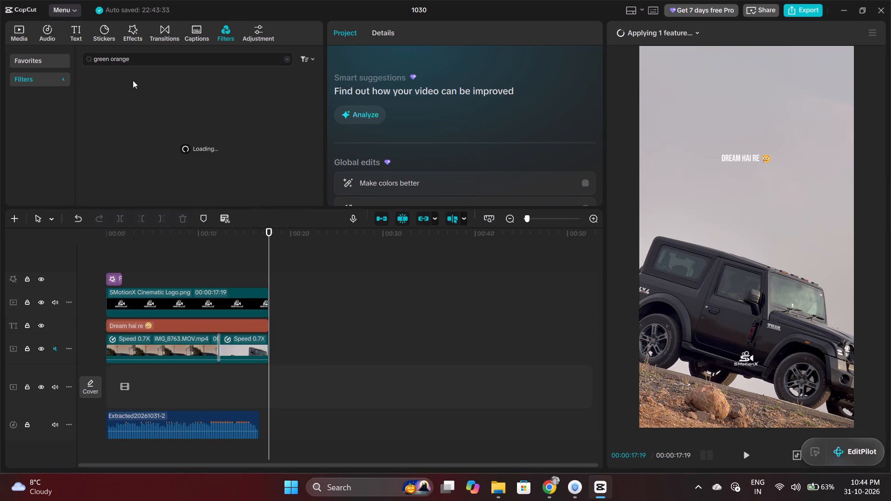
{"action": "left_click_drag", "start_coordinate": [111, 94], "coordinate": [110, 101]}
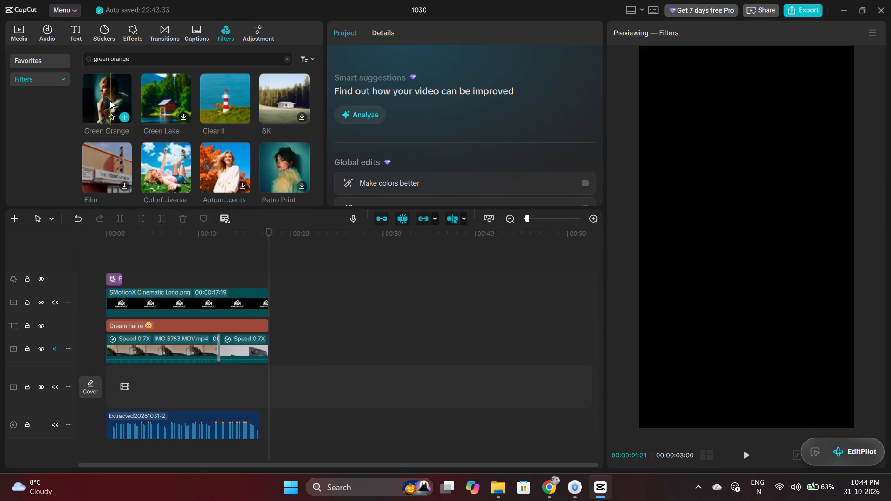
{"action": "left_click_drag", "start_coordinate": [110, 101], "coordinate": [100, 253]}
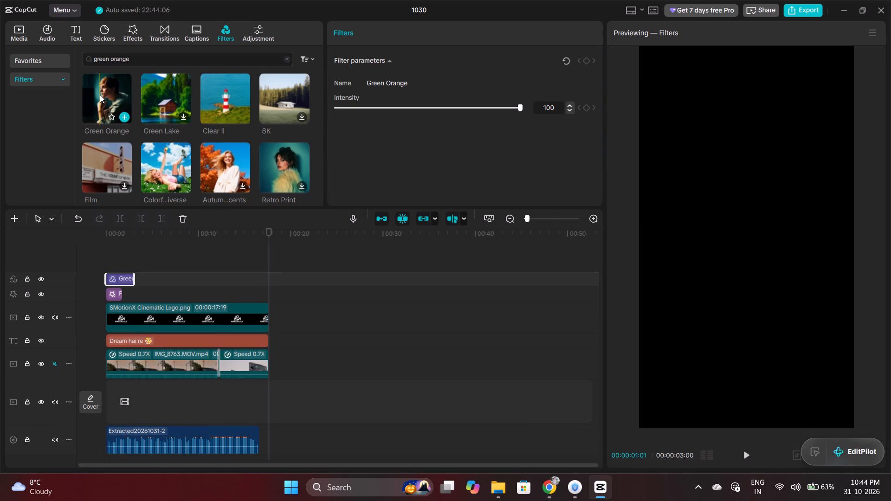
Search the filters for "sicily" and add the Sicily filter at the start of the timeline, above the Green Orange filter.
{"action": "left_click_drag", "start_coordinate": [137, 60], "coordinate": [94, 61]}
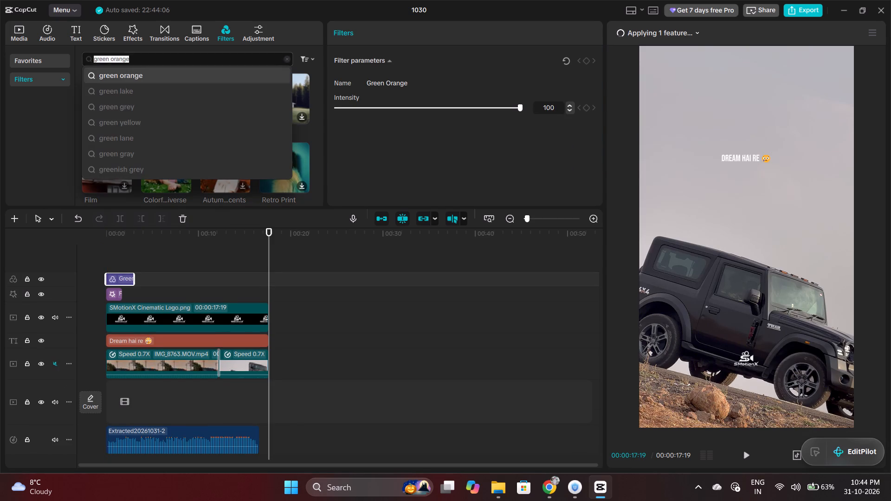
{"action": "left_click_drag", "start_coordinate": [94, 61], "coordinate": [90, 62]}
{"action": "type", "text": "sc"}
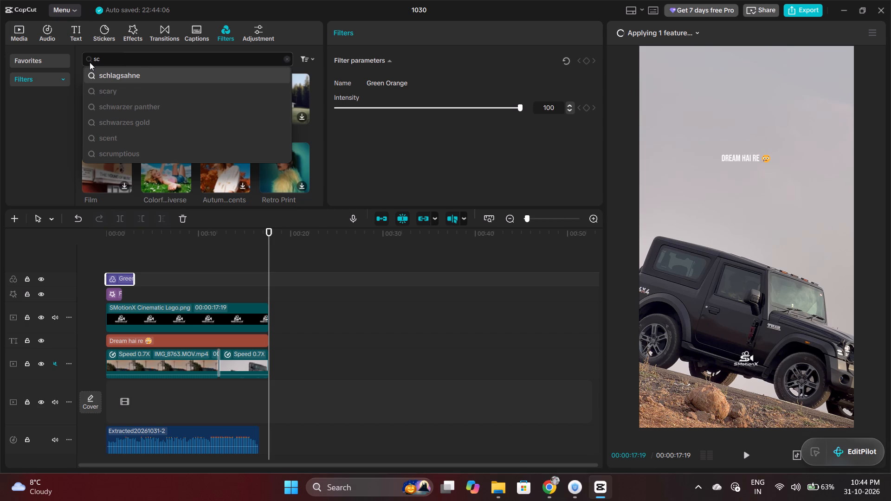
{"action": "key", "text": "BackSpace"}
{"action": "type", "text": "ici"}
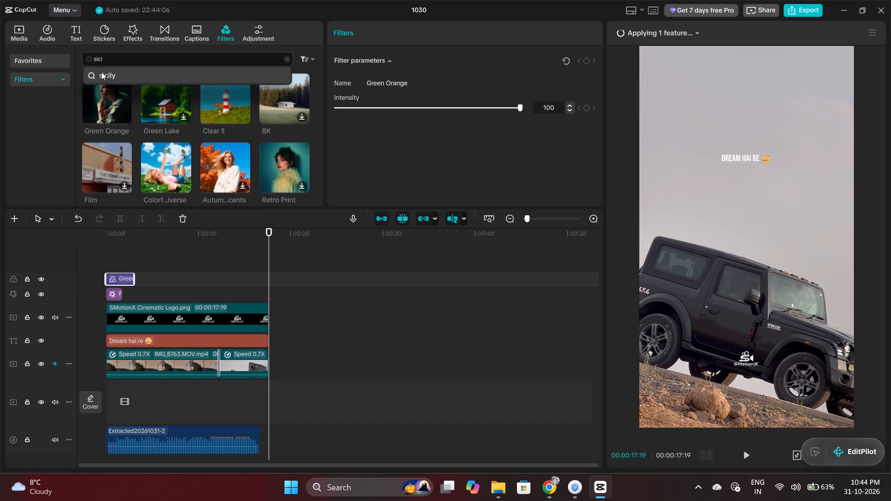
{"action": "left_click", "coordinate": [101, 72]}
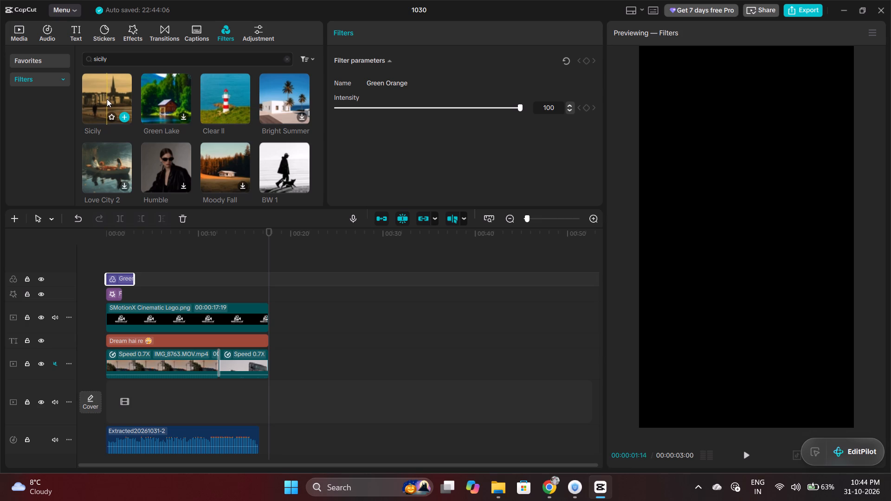
{"action": "left_click_drag", "start_coordinate": [107, 99], "coordinate": [105, 256]}
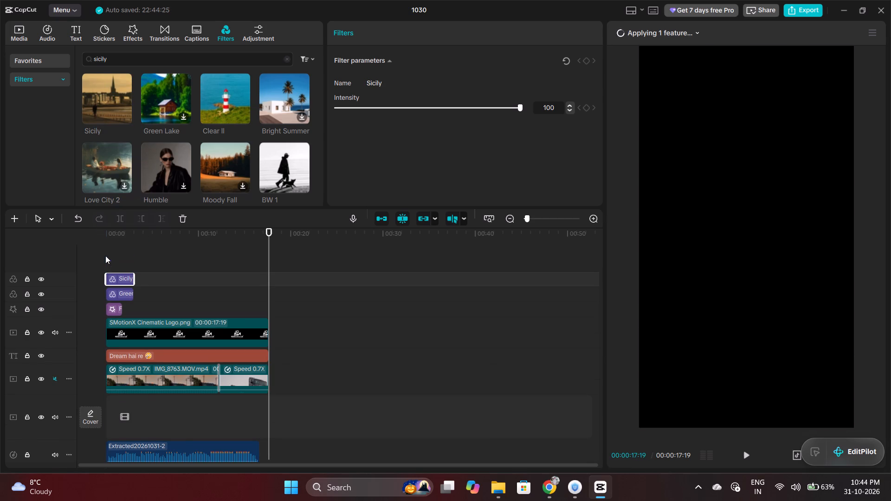
Search the filters for "badburry" and add the Badbunny filter at the start of the timeline, above the Sicily filter.
{"action": "left_click", "coordinate": [106, 59]}
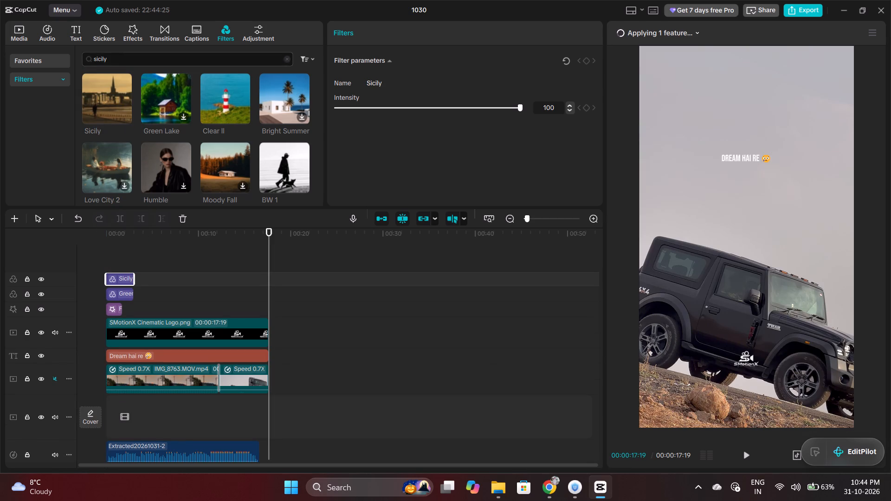
{"action": "left_click", "coordinate": [285, 59]}
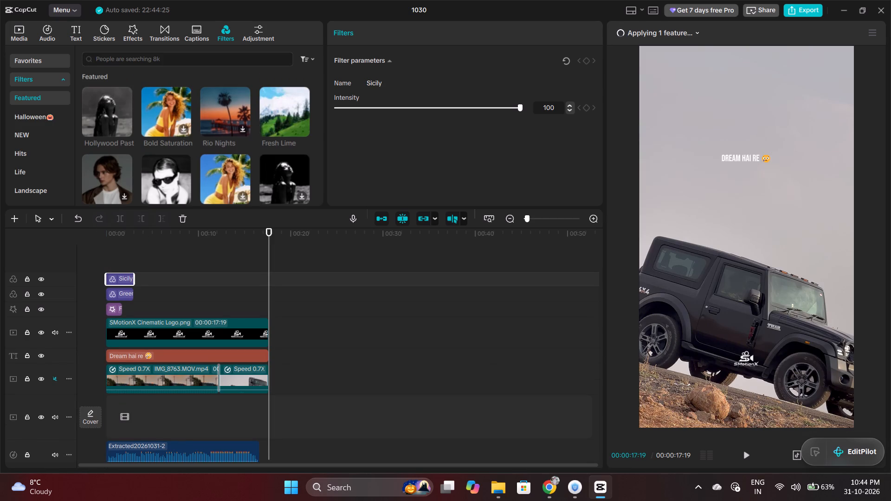
{"action": "type", "text": "ba"}
{"action": "left_click", "coordinate": [184, 55]}
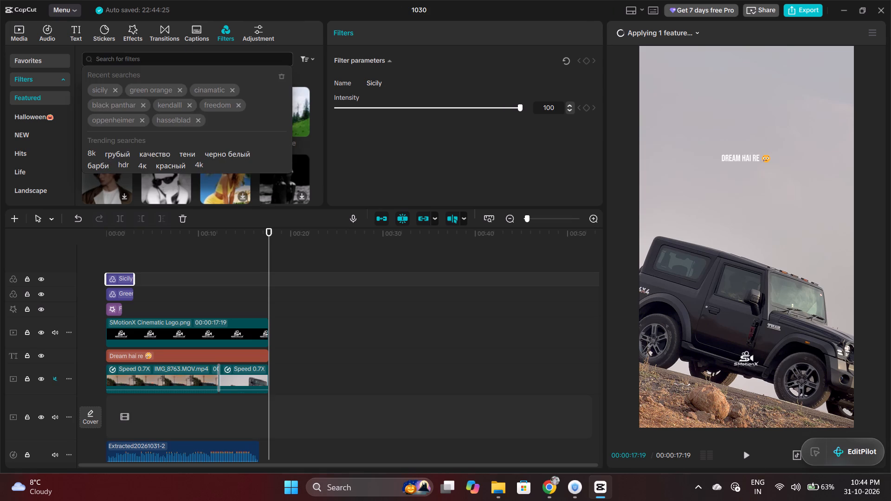
{"action": "key", "text": "b"}
{"action": "key", "text": "a"}
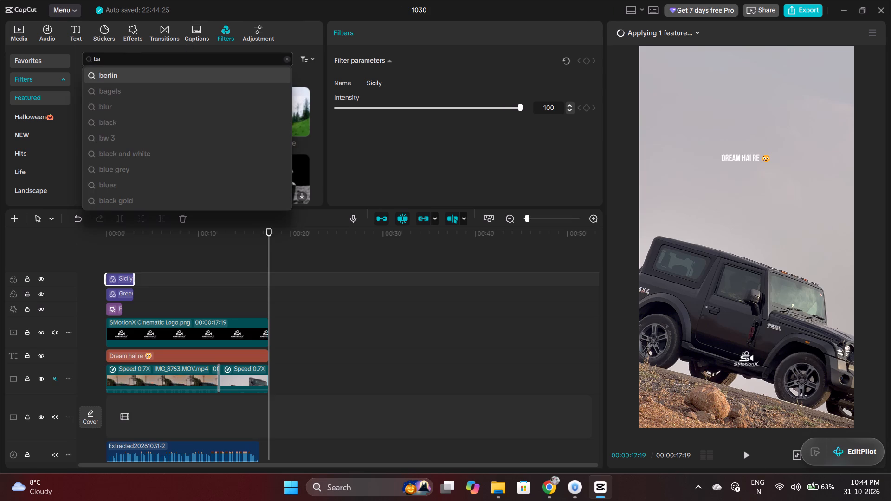
{"action": "type", "text": "db"}
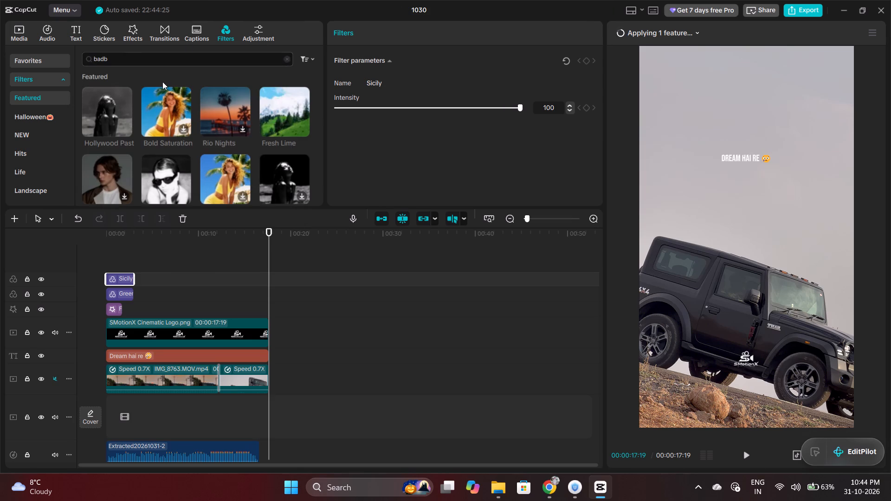
{"action": "left_click", "coordinate": [135, 59]}
{"action": "type", "text": "urry"}
{"action": "key", "text": "Return"}
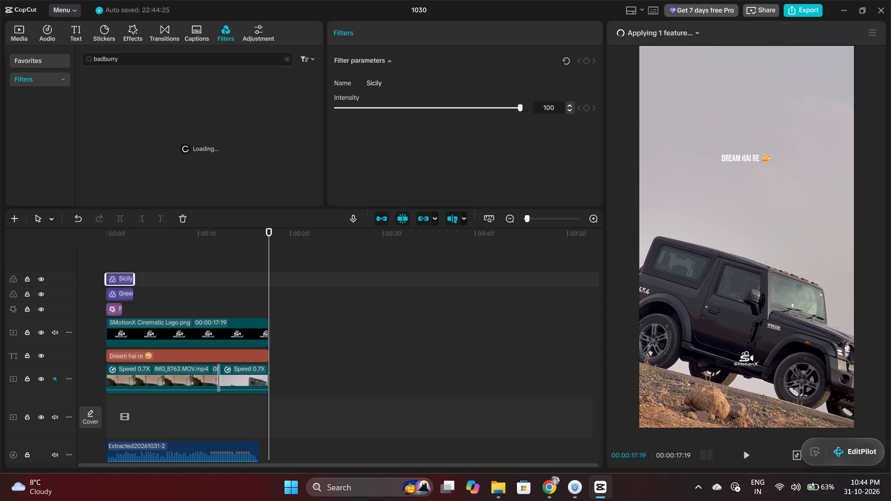
{"action": "left_click_drag", "start_coordinate": [99, 90], "coordinate": [104, 184]}
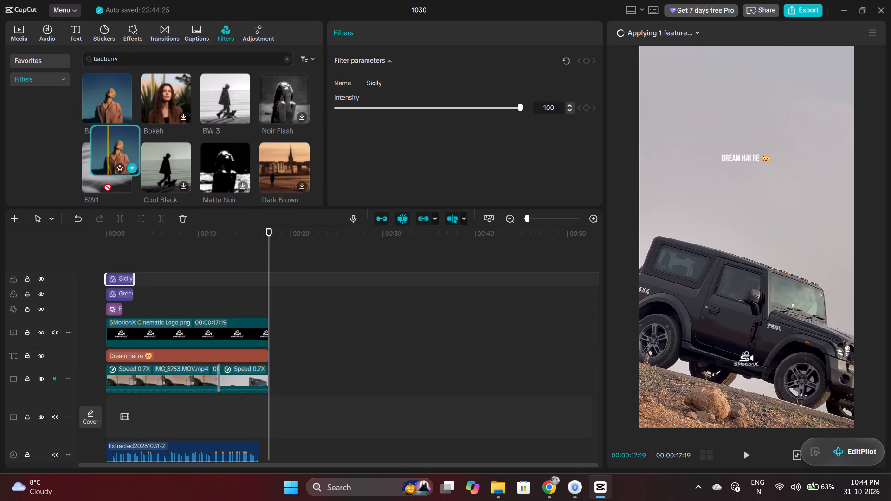
{"action": "left_click_drag", "start_coordinate": [104, 184], "coordinate": [99, 249]}
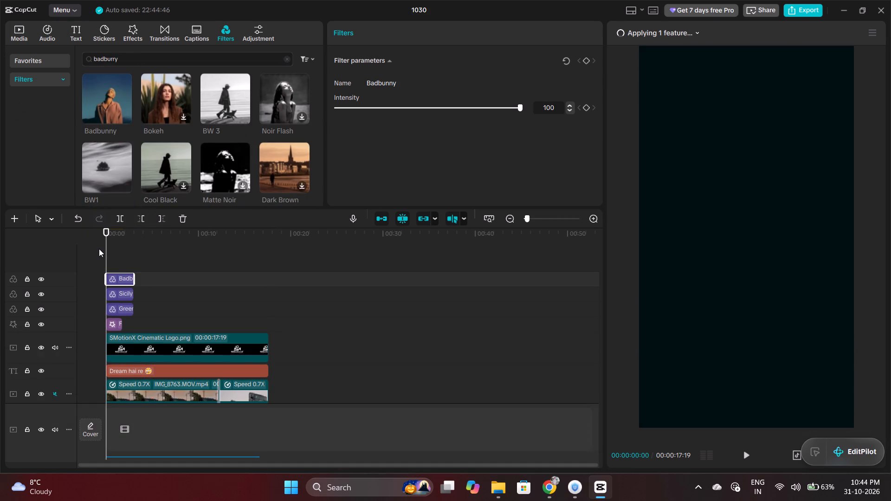
Search the filters for "wong kar-wai" and add the Oppenheimer filter at the start of the timeline, above the Badbunny filter.
{"action": "left_click", "coordinate": [289, 59]}
{"action": "left_click", "coordinate": [187, 58]}
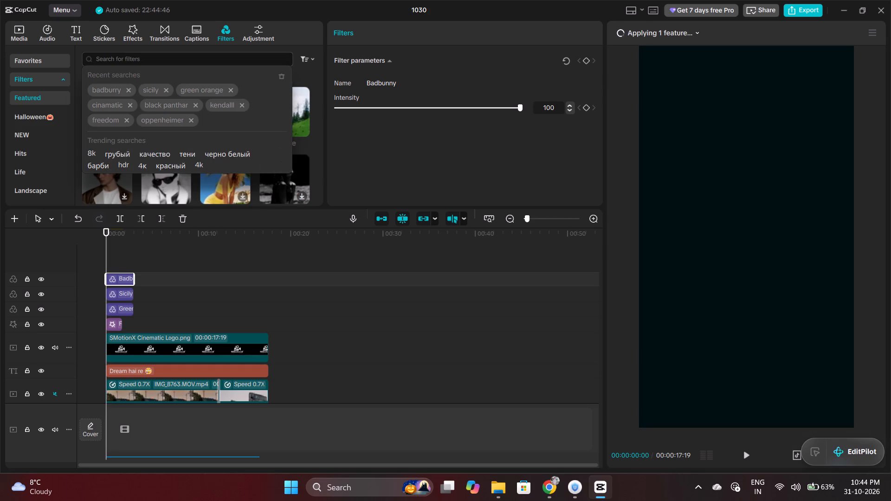
{"action": "key", "text": "w"}
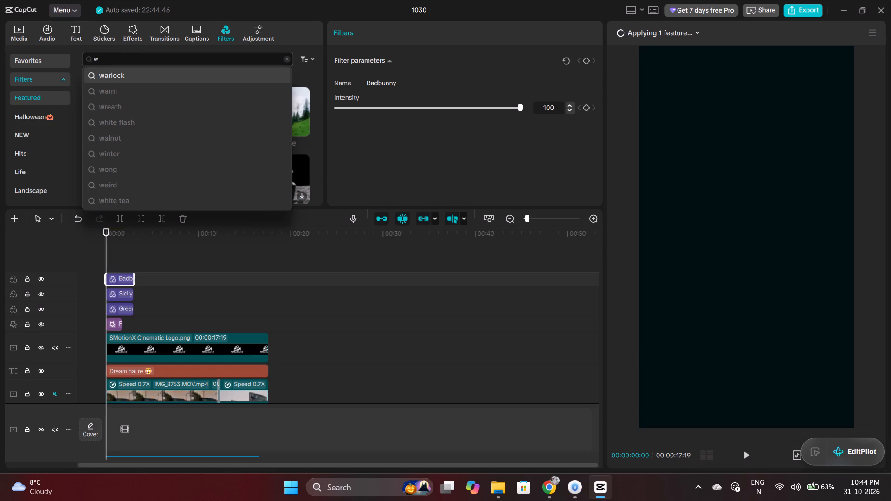
{"action": "type", "text": "on"}
{"action": "type", "text": "g kar"}
{"action": "key", "text": "space"}
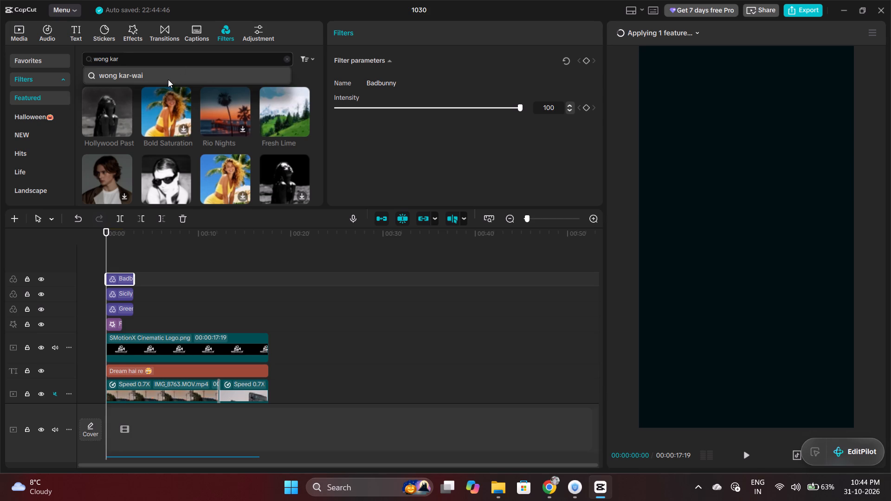
{"action": "left_click", "coordinate": [168, 79]}
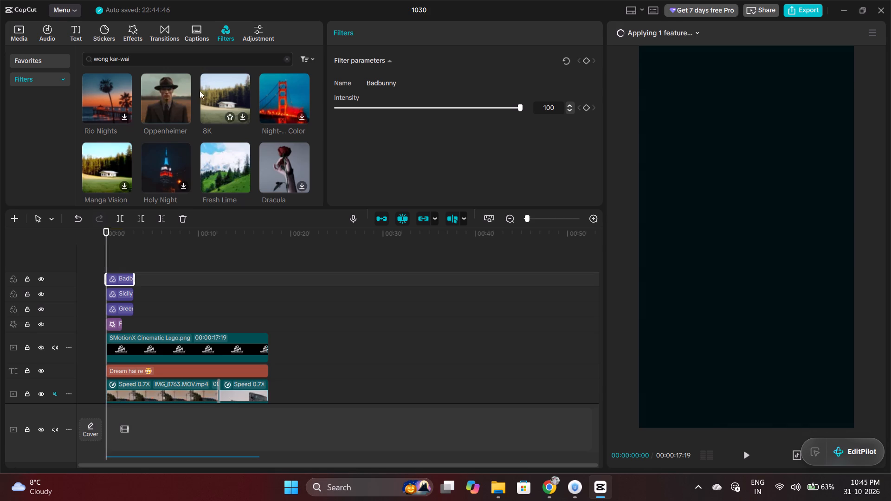
{"action": "left_click_drag", "start_coordinate": [169, 95], "coordinate": [104, 257]}
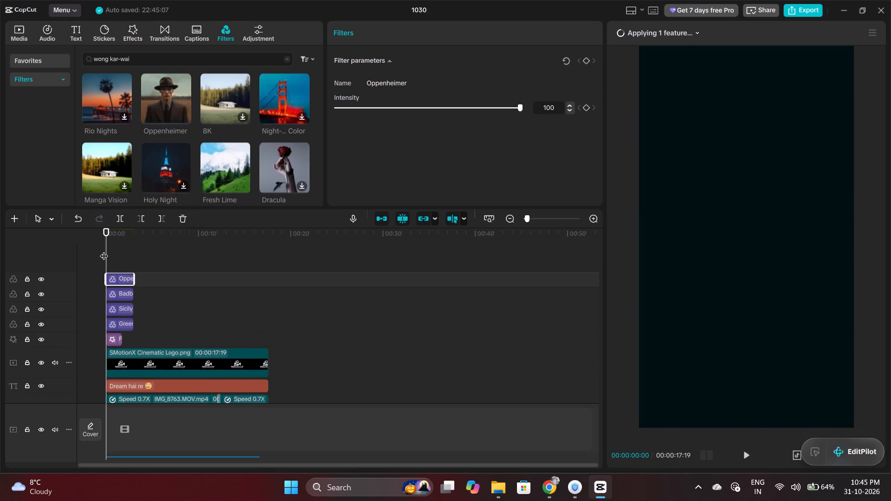
Search the filters for "hassenland".
{"action": "left_click_drag", "start_coordinate": [130, 58], "coordinate": [67, 58]}
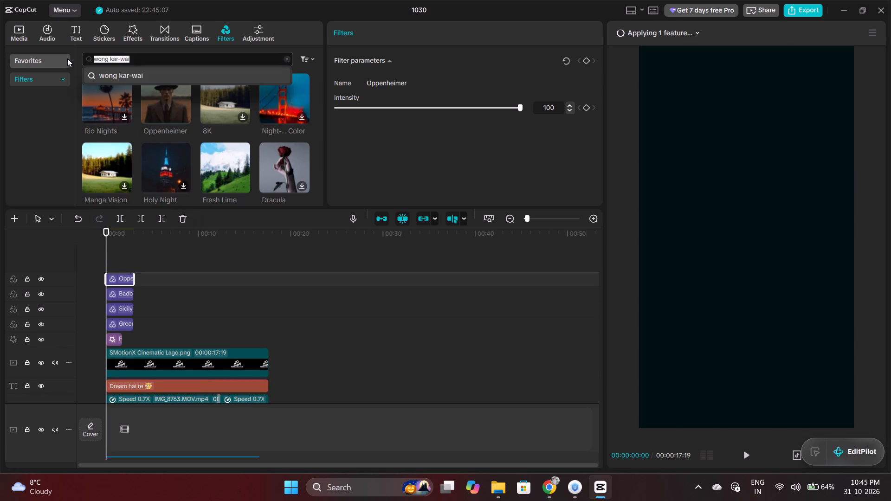
{"action": "type", "text": "has"}
{"action": "type", "text": "sen"}
{"action": "left_click", "coordinate": [107, 77]}
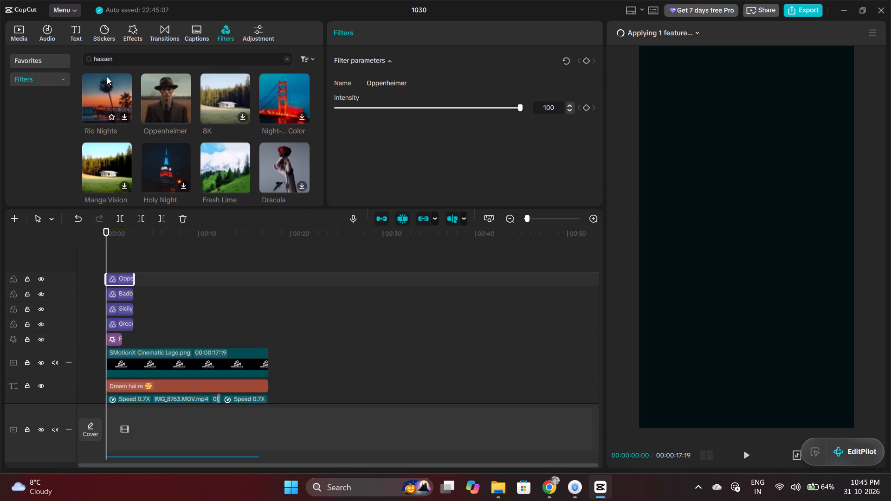
{"action": "left_click", "coordinate": [117, 61]}
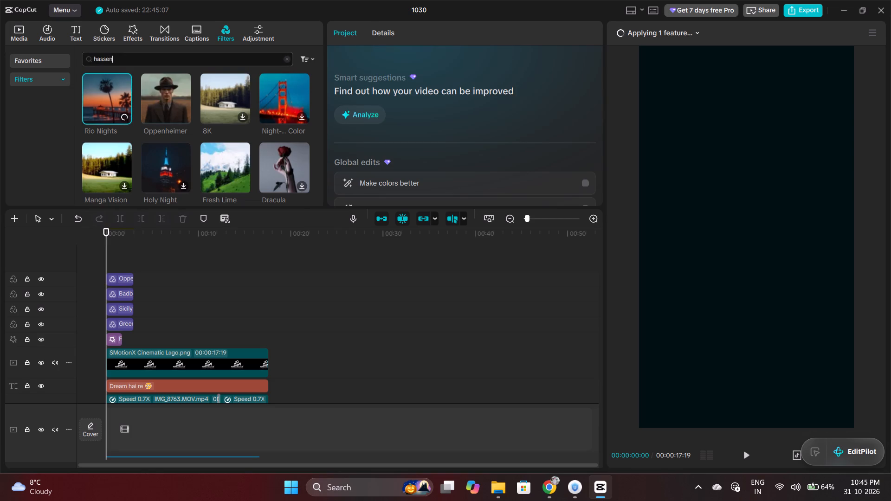
{"action": "type", "text": "lan"}
{"action": "key", "text": "d"}
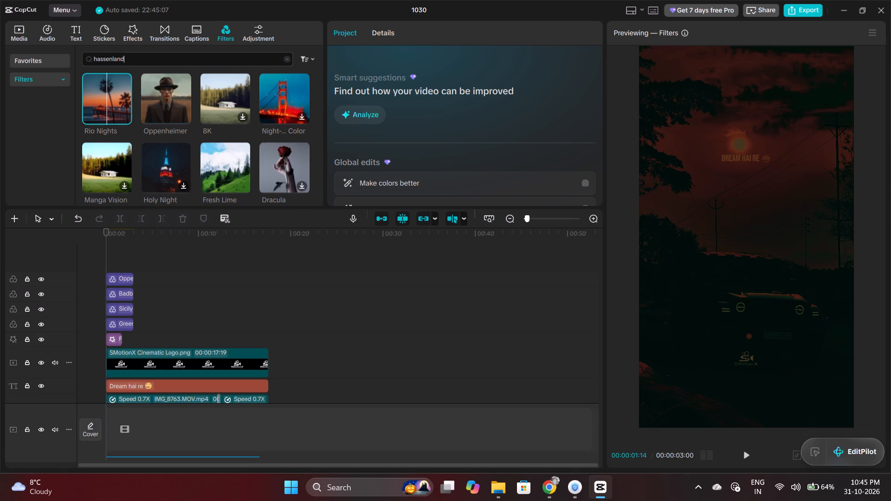
{"action": "key", "text": "Return"}
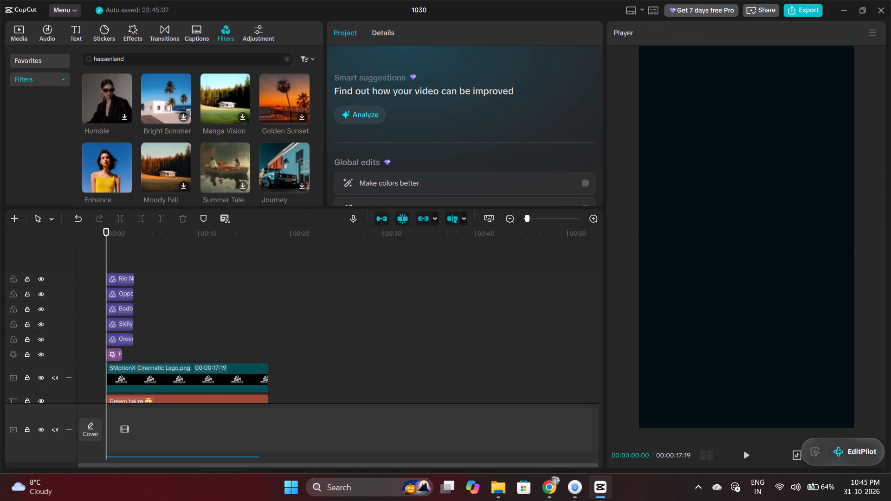
Search the filters for "freedom" and add the Freedom filter at the start of the timeline, above the Oppenheimer filter.
{"action": "left_click_drag", "start_coordinate": [144, 57], "coordinate": [62, 57]}
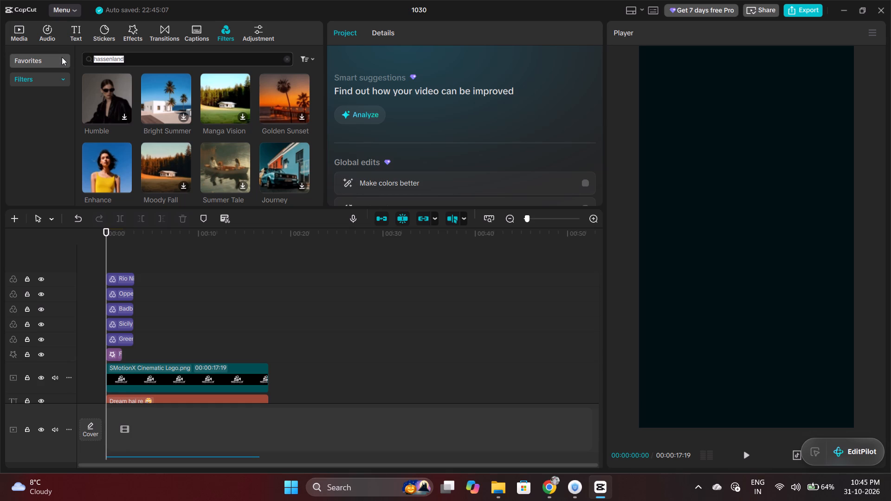
{"action": "type", "text": "free"}
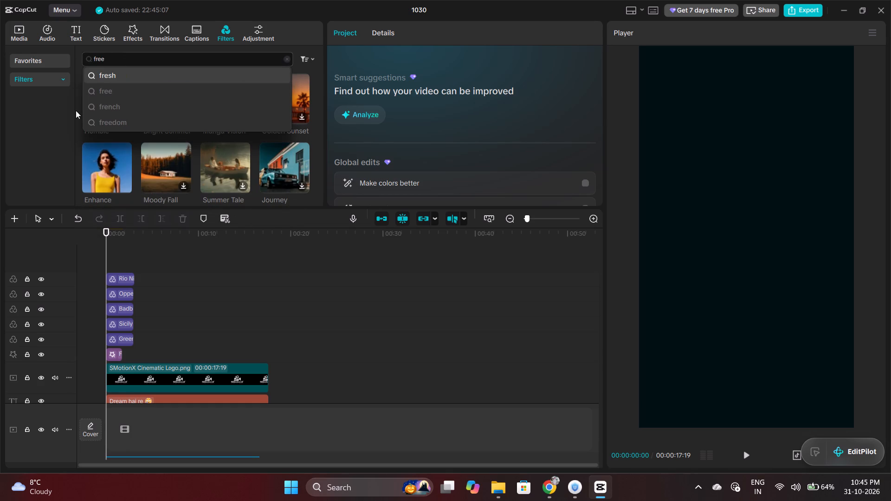
{"action": "left_click", "coordinate": [109, 122]}
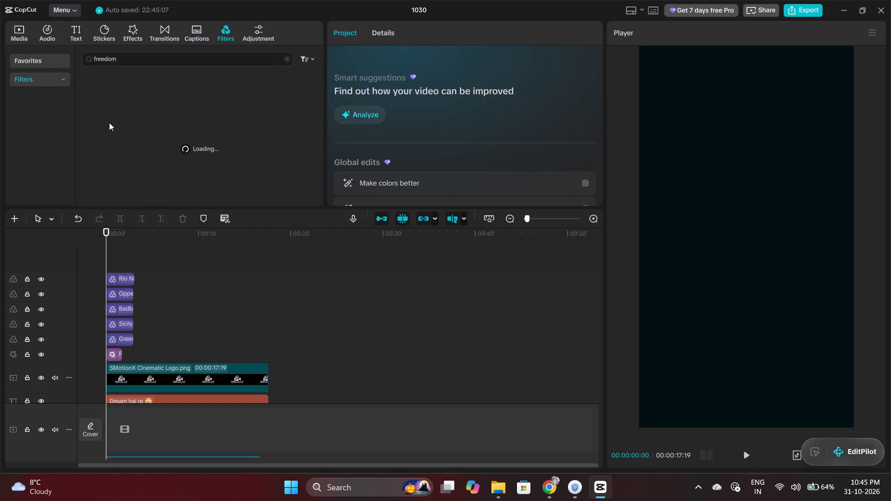
{"action": "left_click_drag", "start_coordinate": [102, 99], "coordinate": [121, 225]}
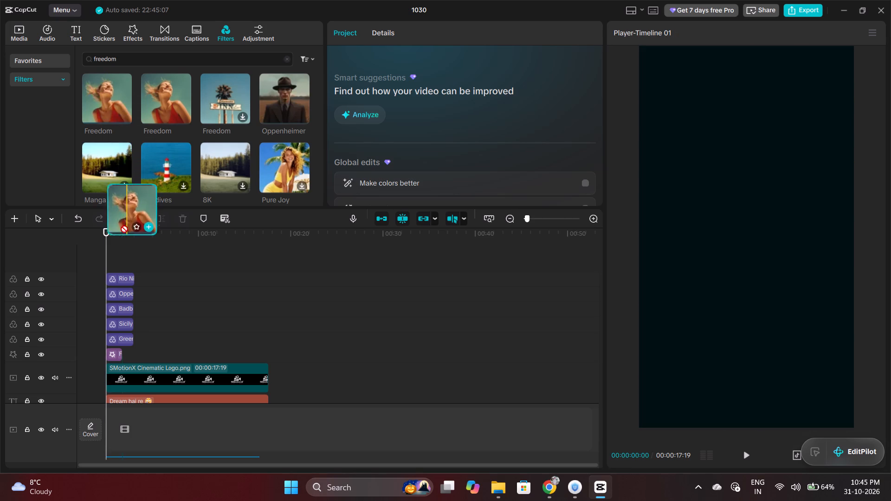
{"action": "left_click_drag", "start_coordinate": [121, 225], "coordinate": [104, 257]}
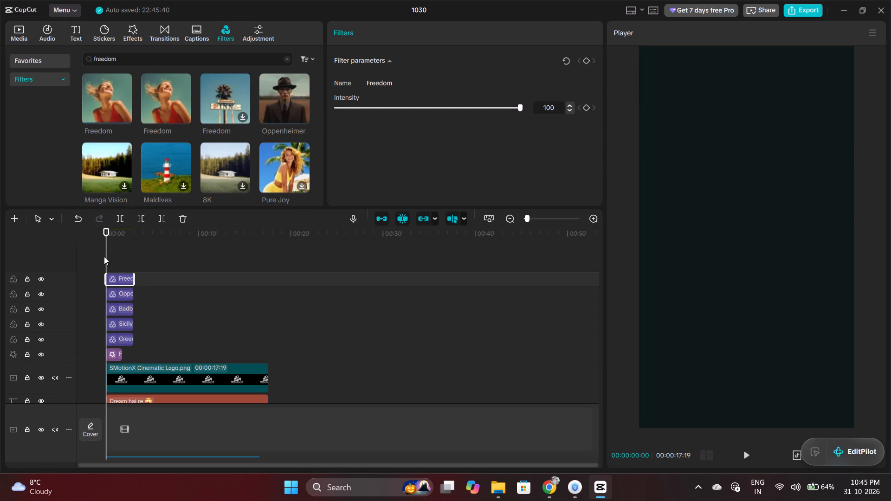
Search the filters for "kendall" and add the Kendall filter at the start of the timeline, above the Freedom filter.
{"action": "left_click_drag", "start_coordinate": [116, 57], "coordinate": [83, 57]}
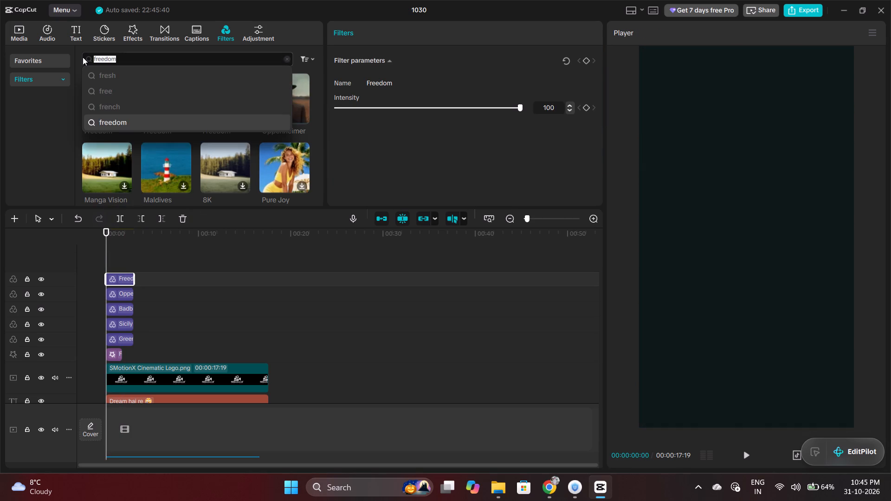
{"action": "key", "text": "k"}
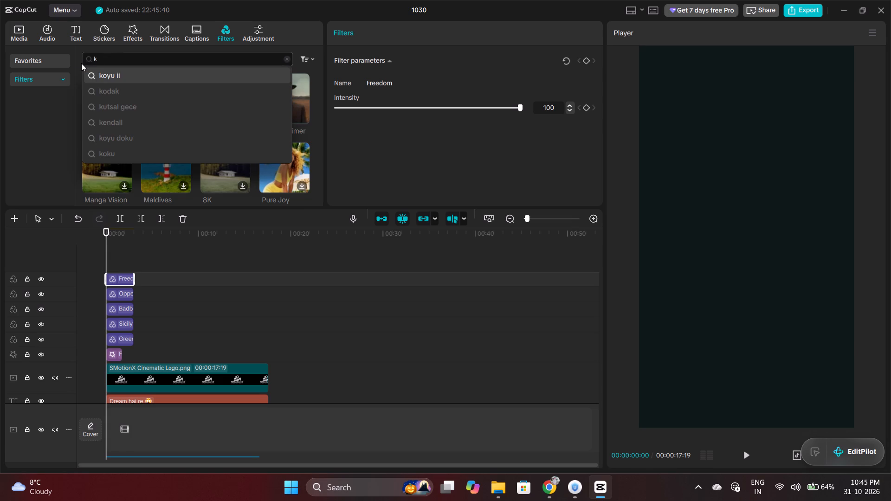
{"action": "type", "text": "en"}
{"action": "key", "text": "d"}
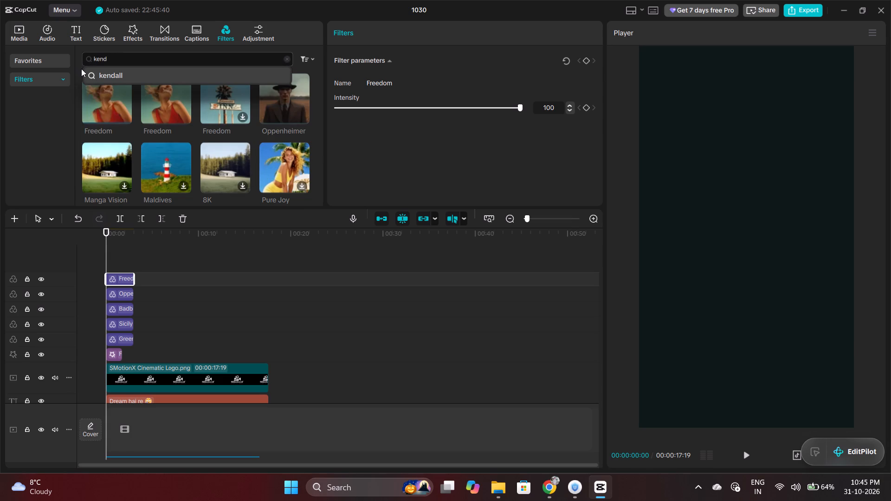
{"action": "key", "text": "a"}
{"action": "type", "text": "ll"}
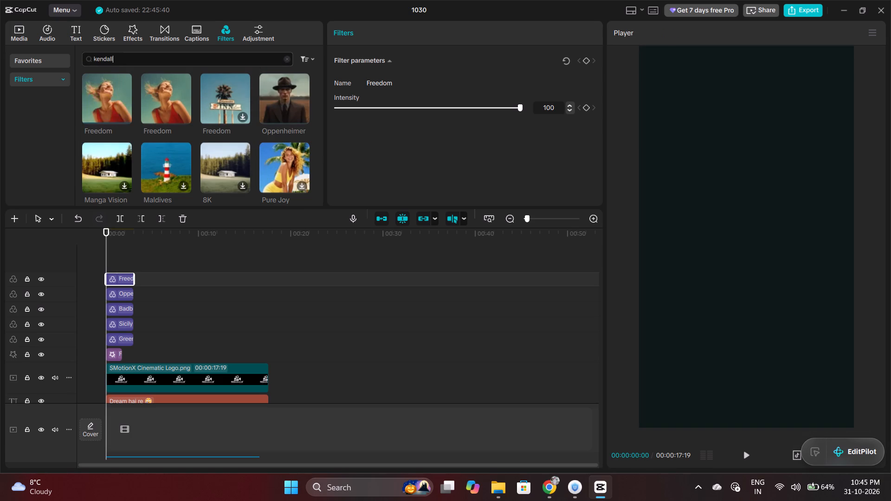
{"action": "key", "text": "Return"}
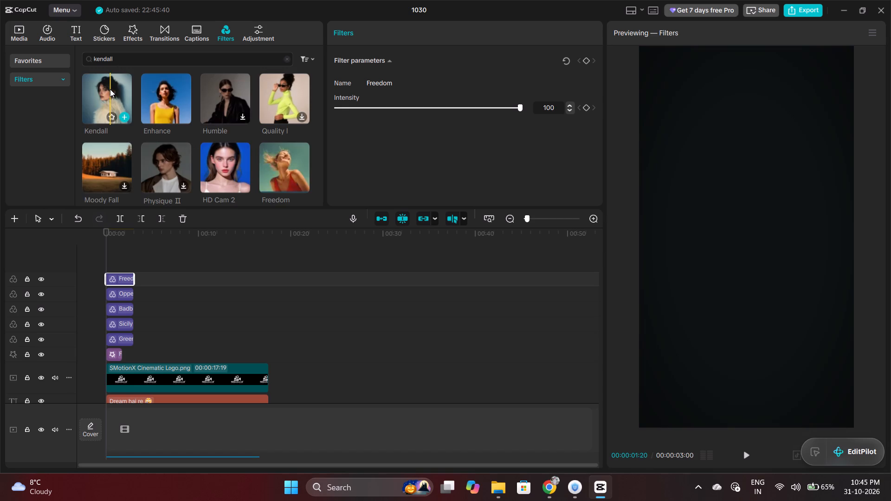
{"action": "left_click_drag", "start_coordinate": [110, 89], "coordinate": [102, 252]}
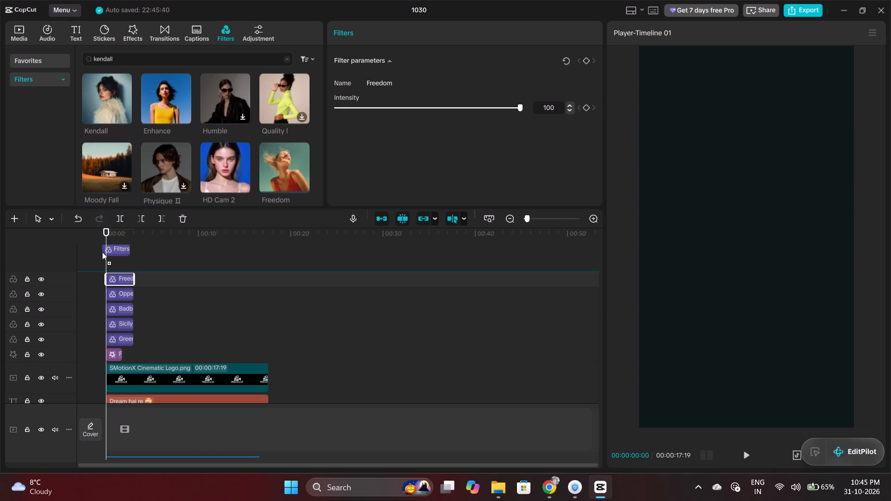
{"action": "left_click_drag", "start_coordinate": [102, 252], "coordinate": [102, 259]}
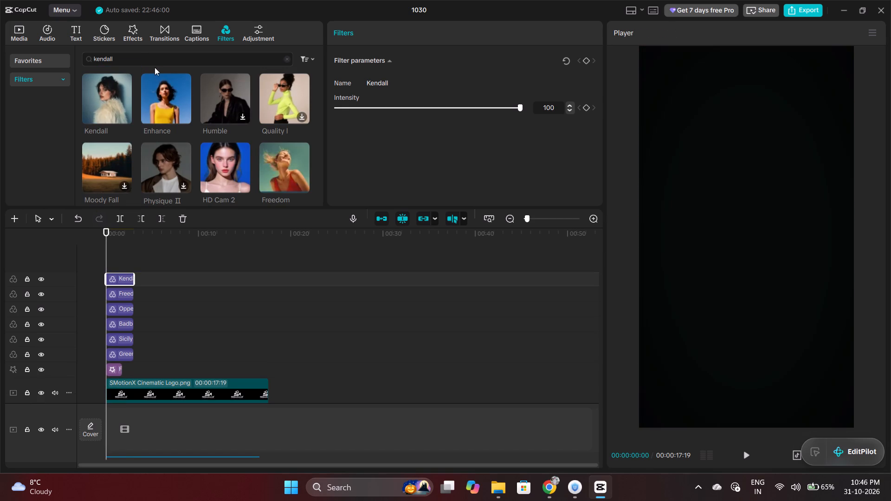
Search the filters for "black panther" and add the Black Panther filter at the start of the timeline, above the Kendall filter.
{"action": "left_click_drag", "start_coordinate": [120, 57], "coordinate": [68, 65]}
{"action": "type", "text": "bl"}
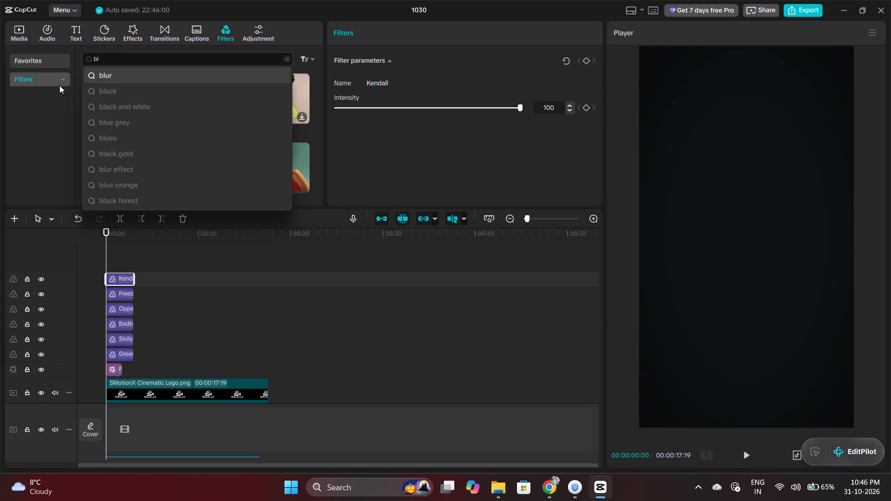
{"action": "type", "text": "ac"}
{"action": "key", "text": "k"}
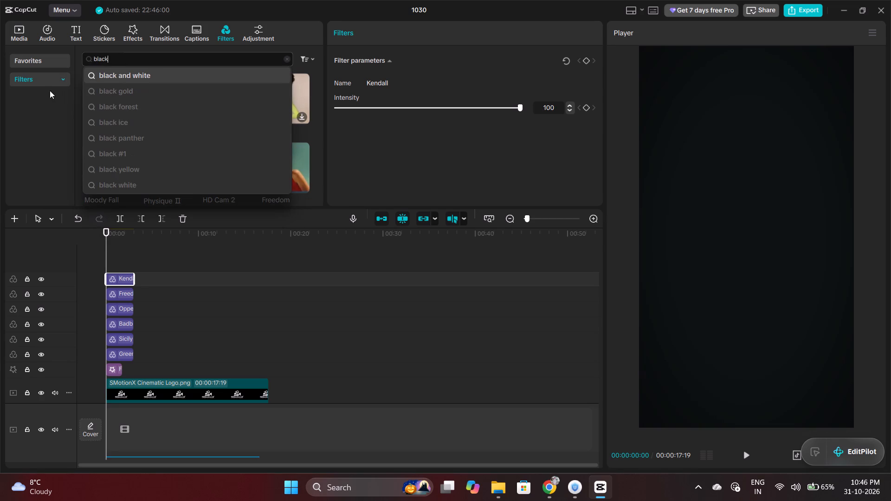
{"action": "key", "text": "space"}
{"action": "left_click", "coordinate": [120, 136]}
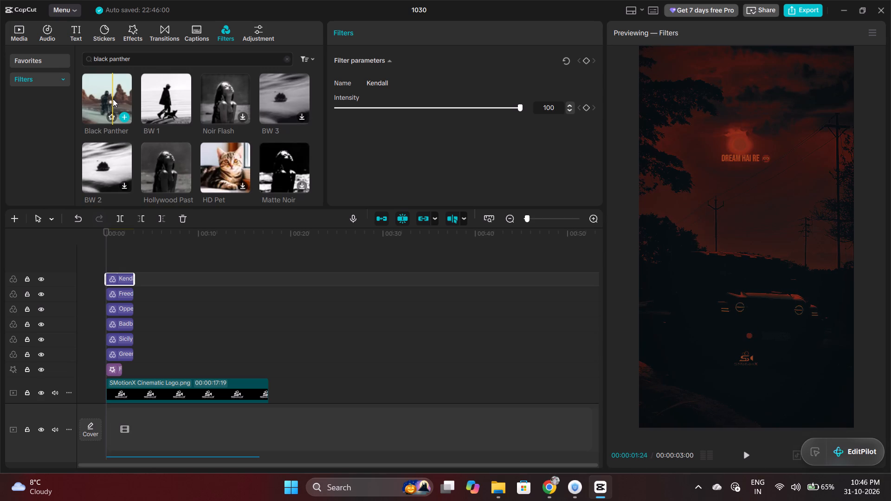
{"action": "left_click_drag", "start_coordinate": [113, 99], "coordinate": [108, 262]}
Select all seven filters from Black Panther down to Green Orange and set their shared intensity to 15.
{"action": "key", "text": "space"}
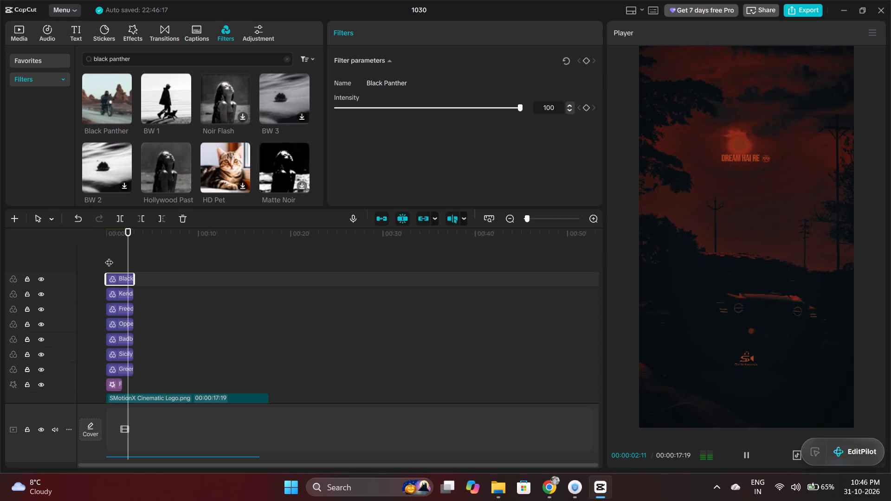
{"action": "key", "text": "space"}
{"action": "left_click_drag", "start_coordinate": [118, 260], "coordinate": [119, 270]}
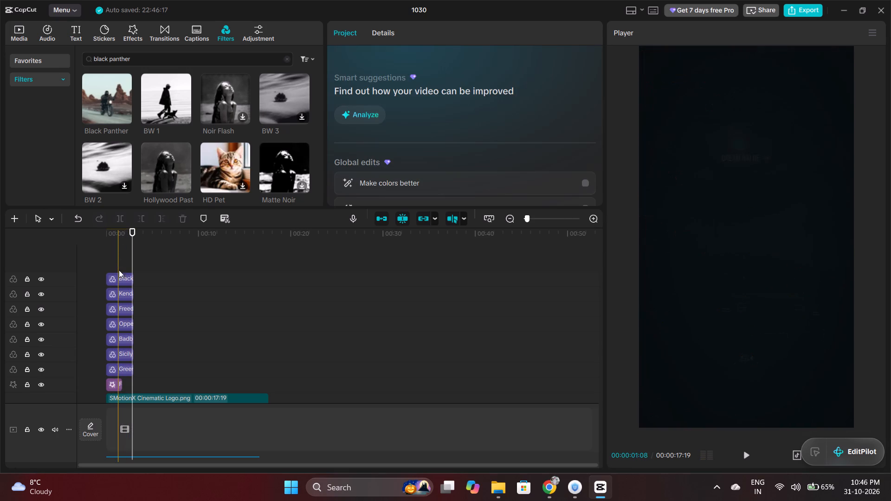
{"action": "left_click_drag", "start_coordinate": [119, 270], "coordinate": [126, 367]}
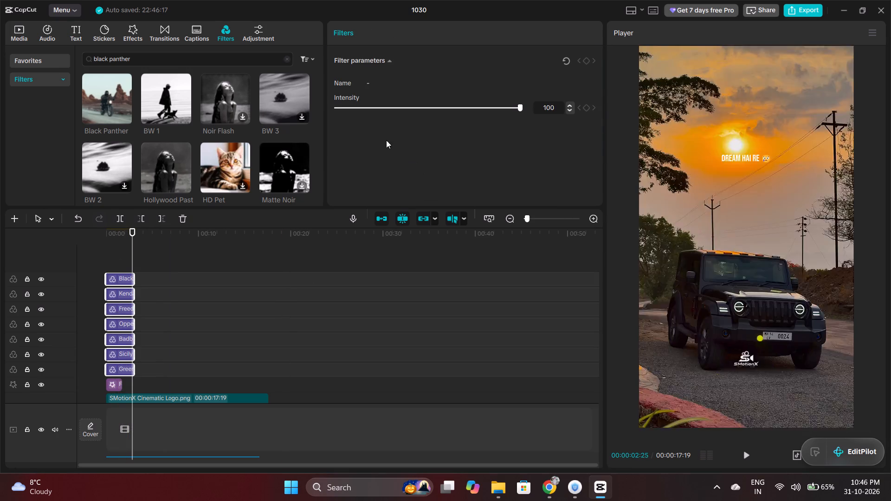
{"action": "left_click", "coordinate": [368, 108]}
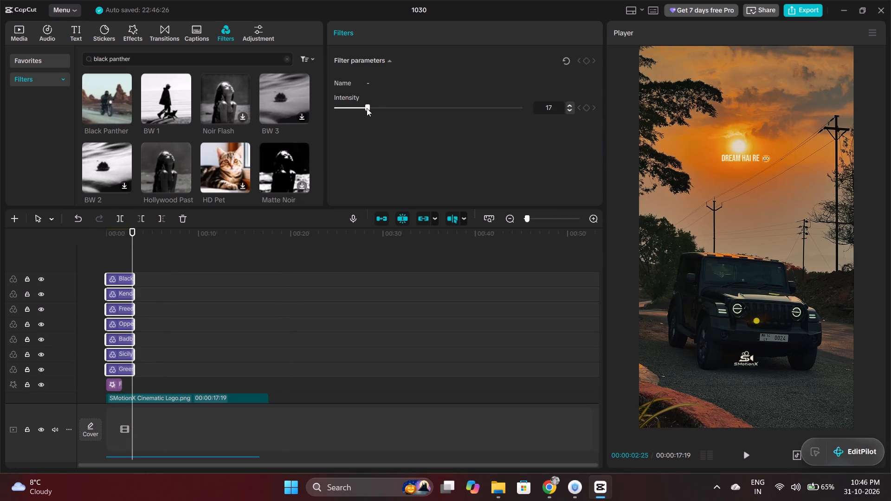
{"action": "left_click", "coordinate": [372, 106]}
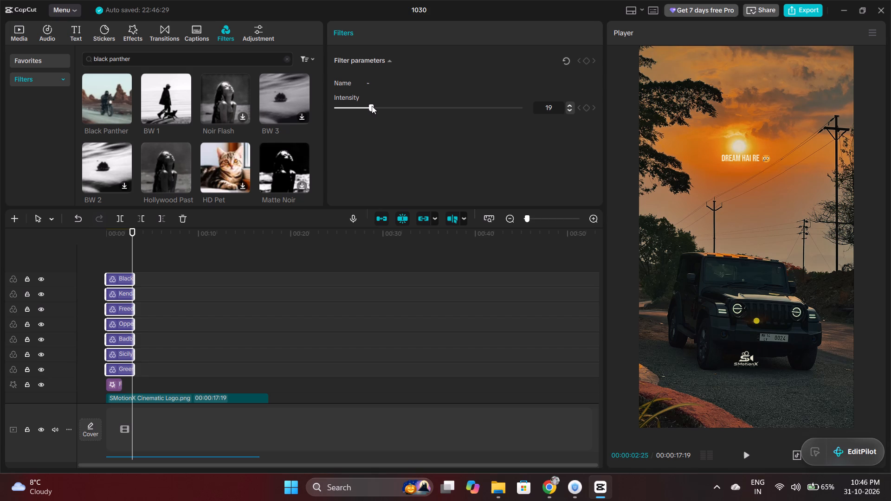
{"action": "left_click", "coordinate": [365, 106]}
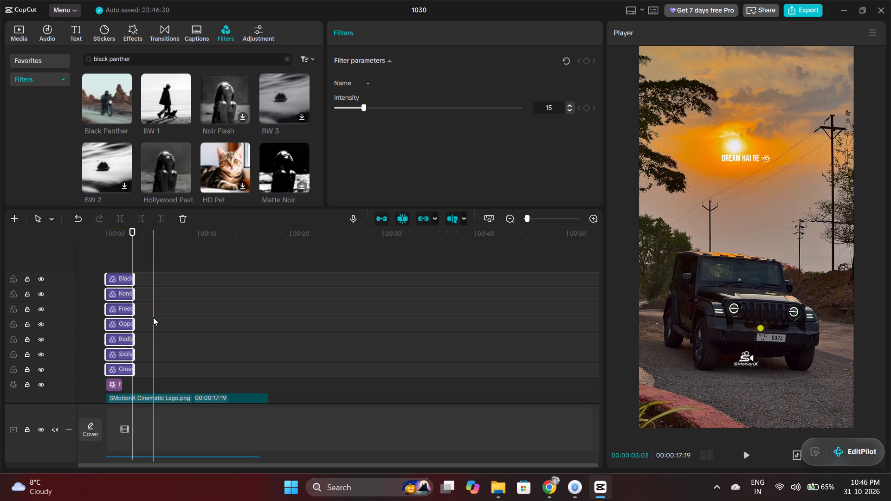
Search the filters for "cinamatic" and add the Cinematic Blues filter at the start of the timeline, above the Black Panther filter.
{"action": "left_click", "coordinate": [135, 60]}
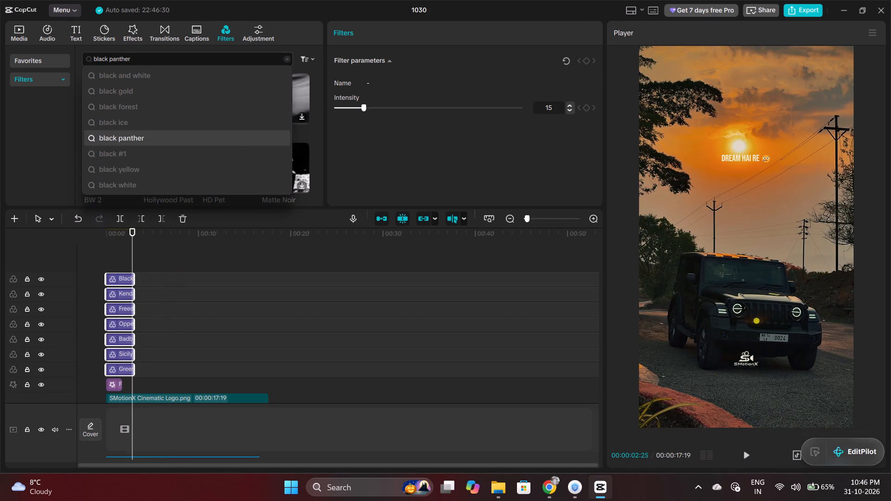
{"action": "left_click", "coordinate": [288, 60]}
{"action": "left_click", "coordinate": [204, 61]}
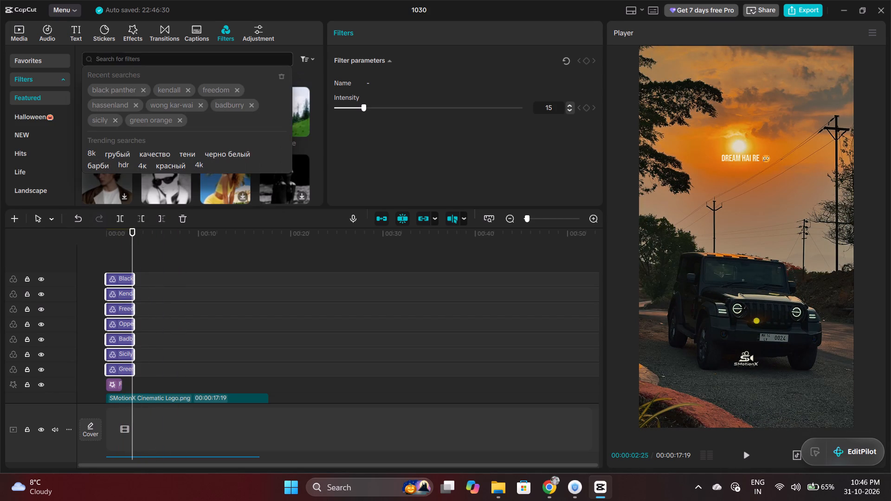
{"action": "type", "text": "cina"}
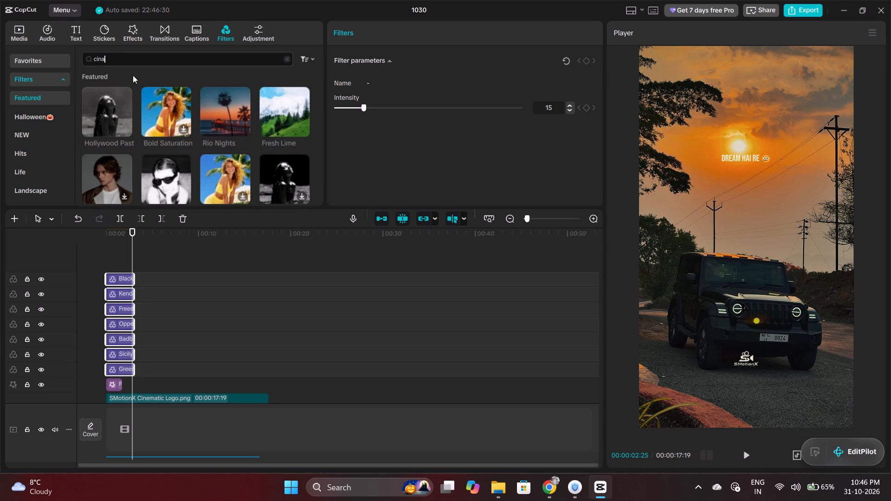
{"action": "left_click", "coordinate": [133, 59]}
{"action": "key", "text": "m"}
{"action": "key", "text": "a"}
{"action": "key", "text": "t"}
{"action": "key", "text": "i"}
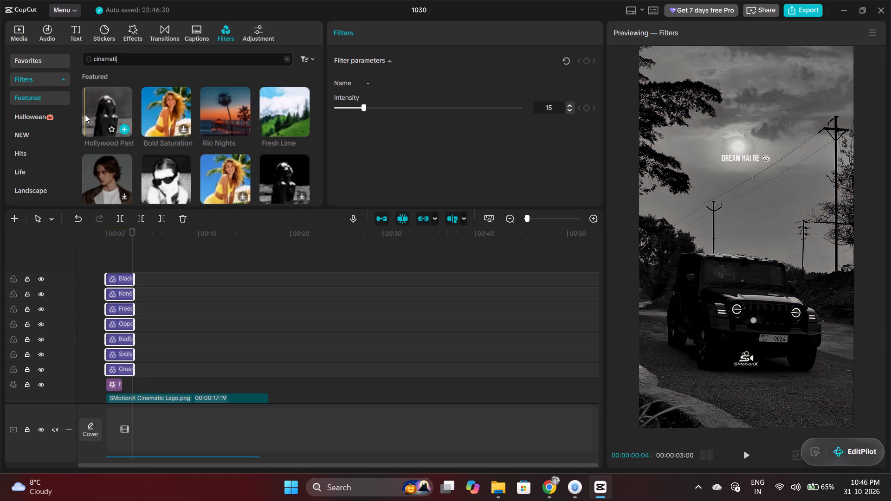
{"action": "key", "text": "c"}
{"action": "key", "text": "Return"}
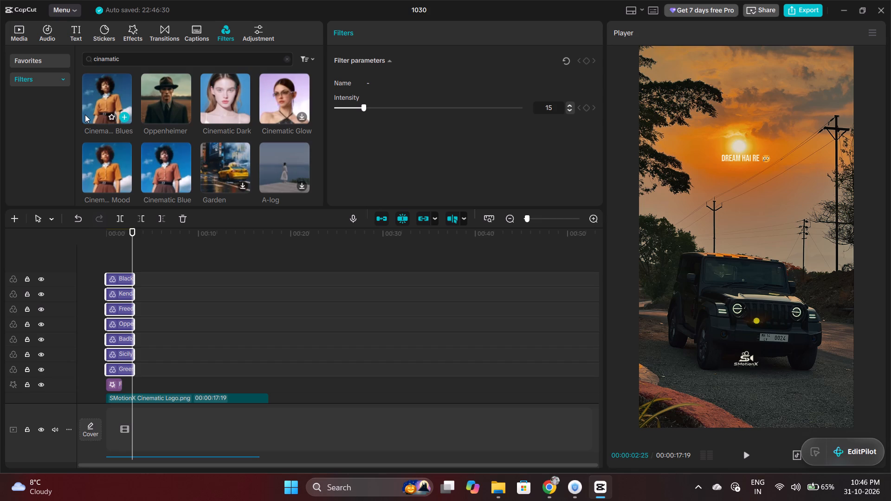
{"action": "left_click_drag", "start_coordinate": [110, 103], "coordinate": [103, 259]}
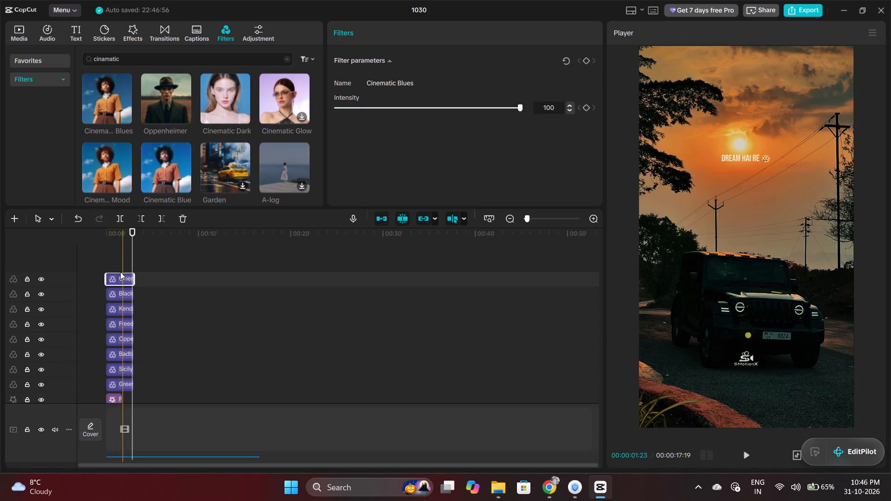
Set the Cinematic Blues filter's intensity to 17.
{"action": "left_click", "coordinate": [368, 108]}
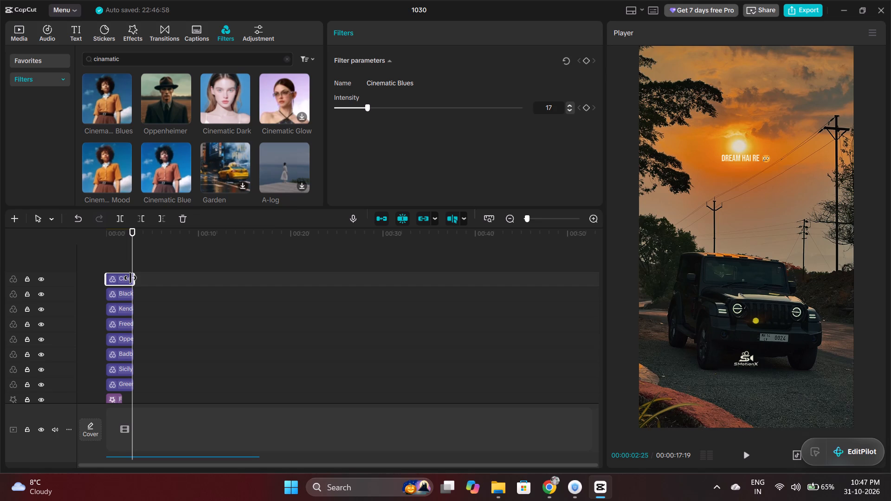
Select all eight filters from Cinematic Blues to Green Orange and extend them to the end of the video at 00:00:17:19.
{"action": "left_click_drag", "start_coordinate": [123, 271], "coordinate": [124, 382]}
{"action": "left_click_drag", "start_coordinate": [127, 395], "coordinate": [120, 285]}
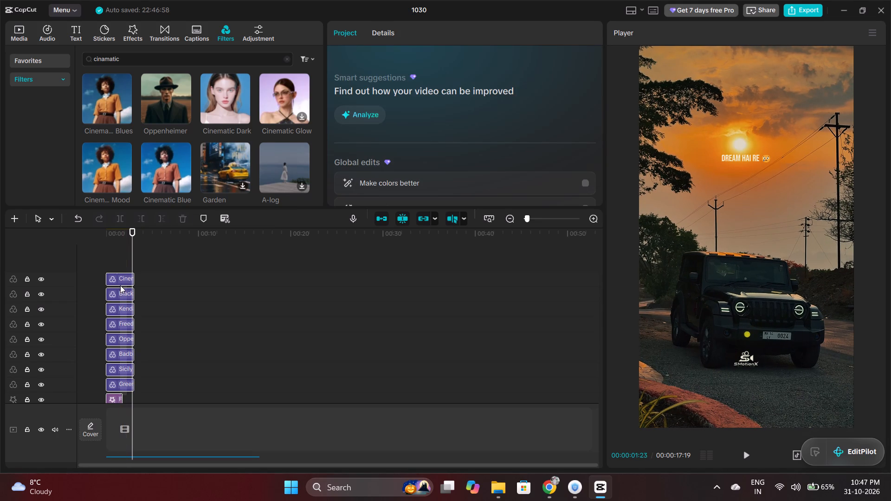
{"action": "left_click_drag", "start_coordinate": [120, 285], "coordinate": [120, 281]}
{"action": "left_click_drag", "start_coordinate": [120, 264], "coordinate": [130, 369]}
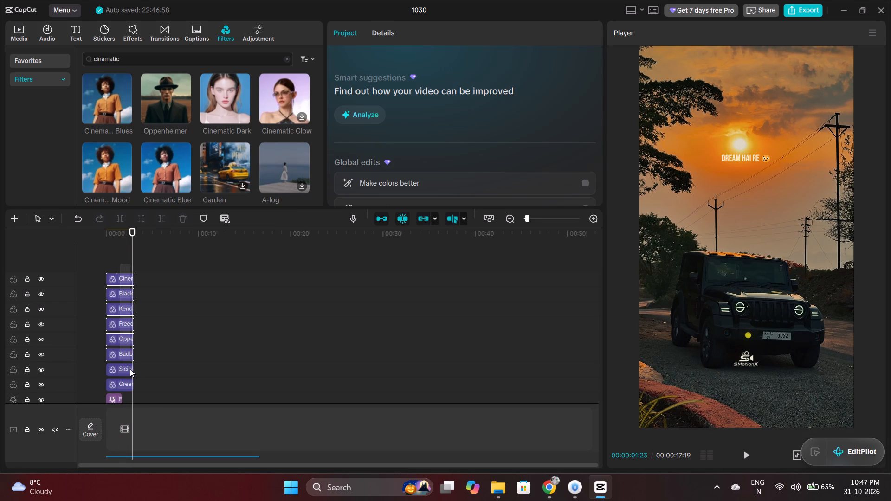
{"action": "left_click_drag", "start_coordinate": [130, 369], "coordinate": [127, 383]}
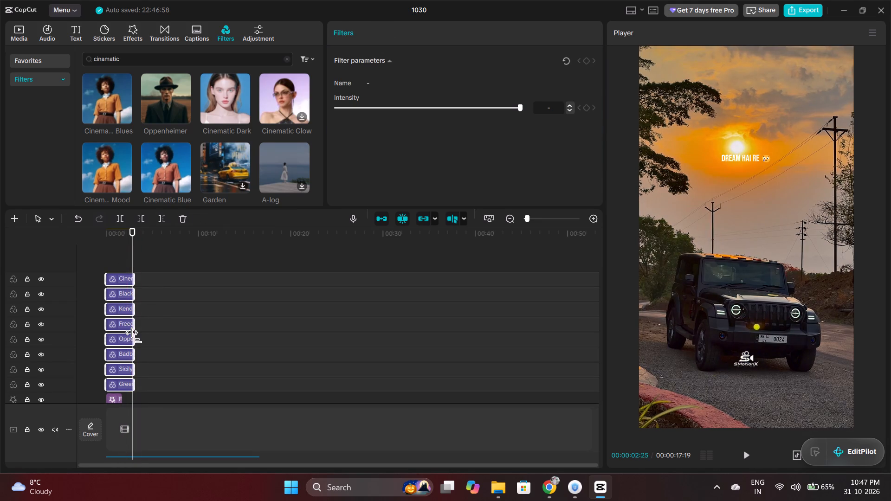
{"action": "left_click_drag", "start_coordinate": [136, 337], "coordinate": [274, 356]}
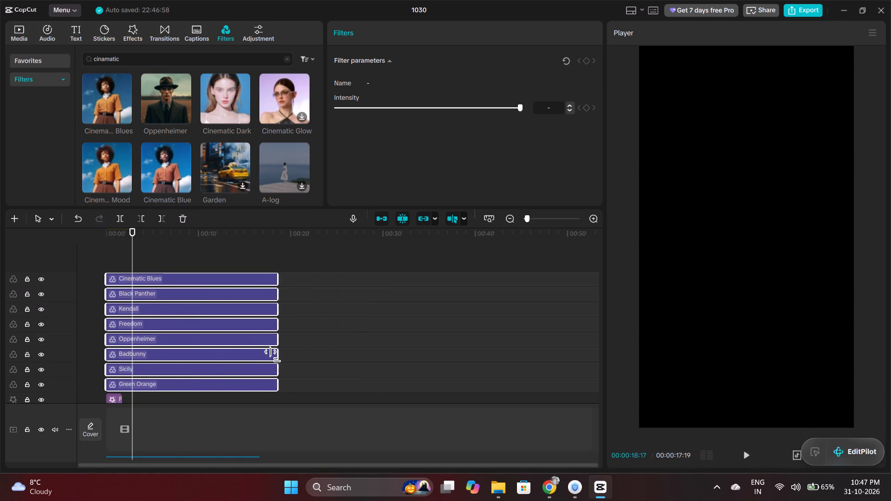
{"action": "left_click_drag", "start_coordinate": [274, 356], "coordinate": [266, 359]}
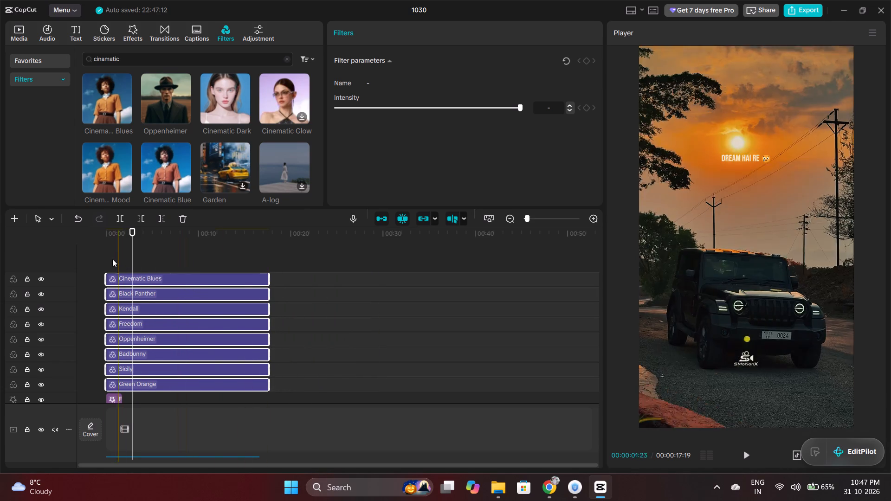
Move the EditPilot widget off the player controls and play the graded video from the beginning in full screen.
{"action": "left_click", "coordinate": [106, 258]}
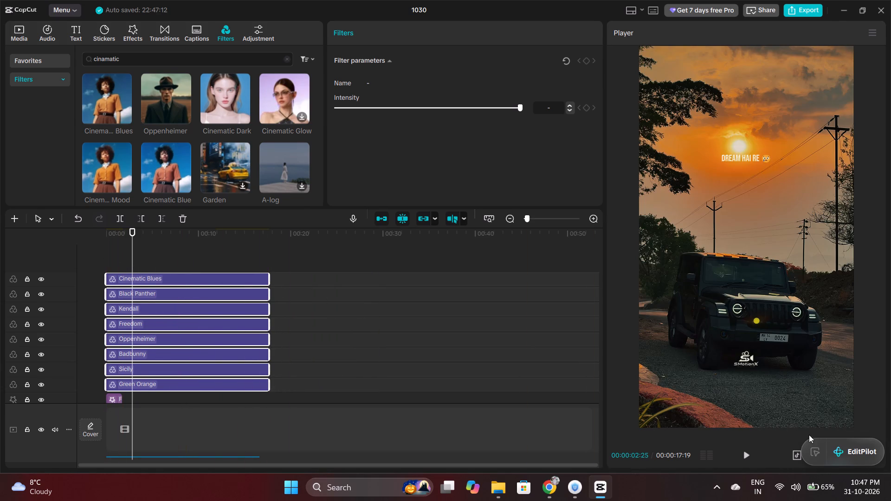
{"action": "left_click_drag", "start_coordinate": [818, 450], "coordinate": [628, 22]}
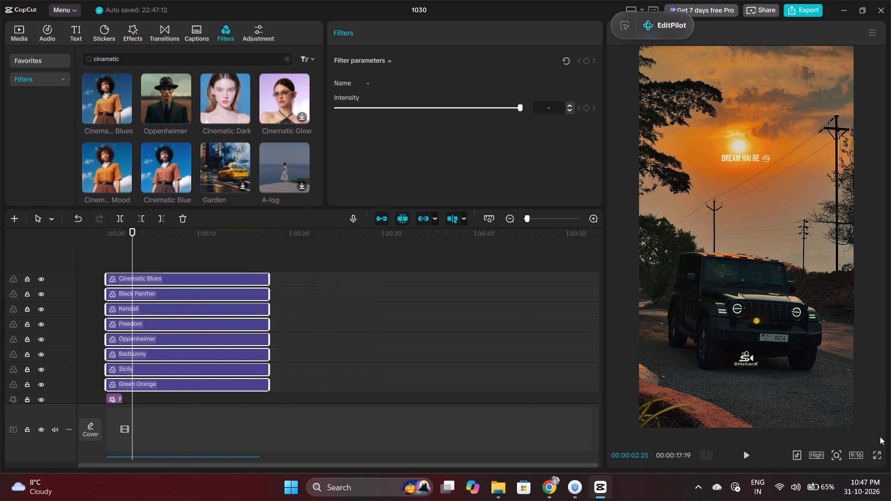
{"action": "left_click", "coordinate": [876, 461]}
{"action": "left_click", "coordinate": [878, 457]}
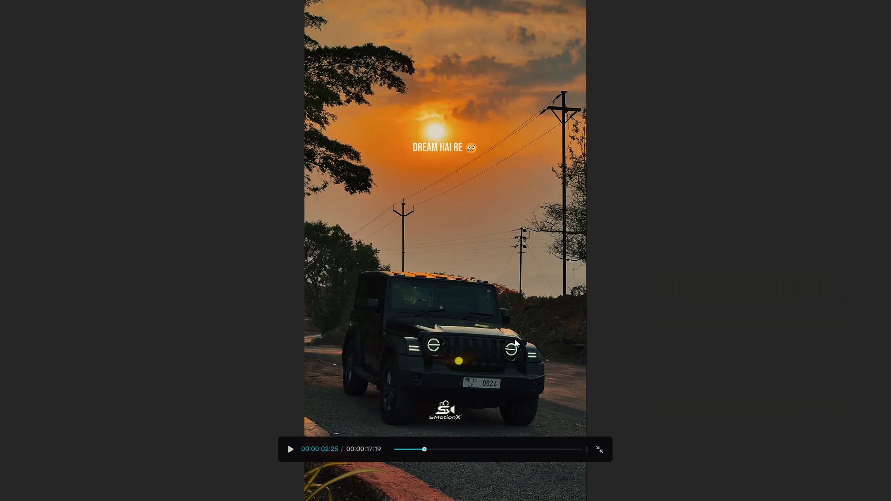
{"action": "key", "text": "space"}
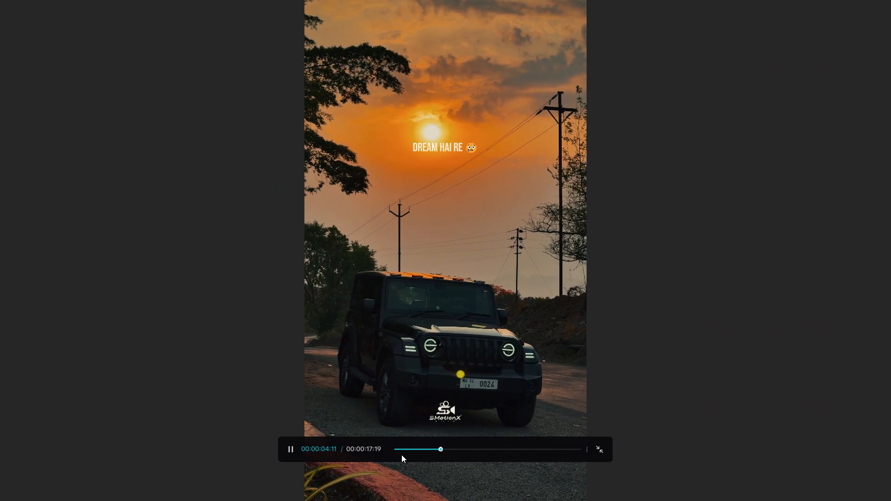
{"action": "left_click", "coordinate": [399, 449]}
{"action": "left_click_drag", "start_coordinate": [399, 449], "coordinate": [379, 448]}
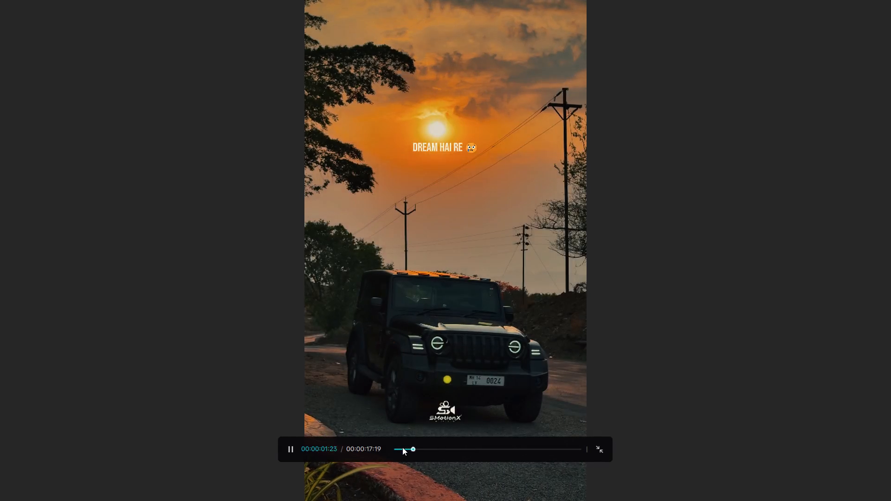
{"action": "left_click", "coordinate": [402, 447]}
{"action": "left_click_drag", "start_coordinate": [402, 447], "coordinate": [393, 449]}
{"action": "left_click", "coordinate": [393, 449]}
{"action": "left_click", "coordinate": [393, 449]}
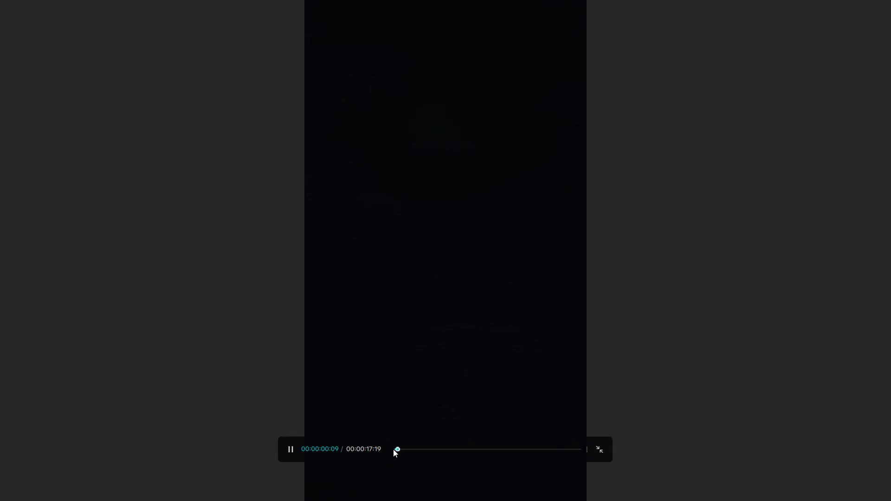
{"action": "key", "text": "space"}
{"action": "left_click", "coordinate": [393, 449]}
{"action": "key", "text": "space"}
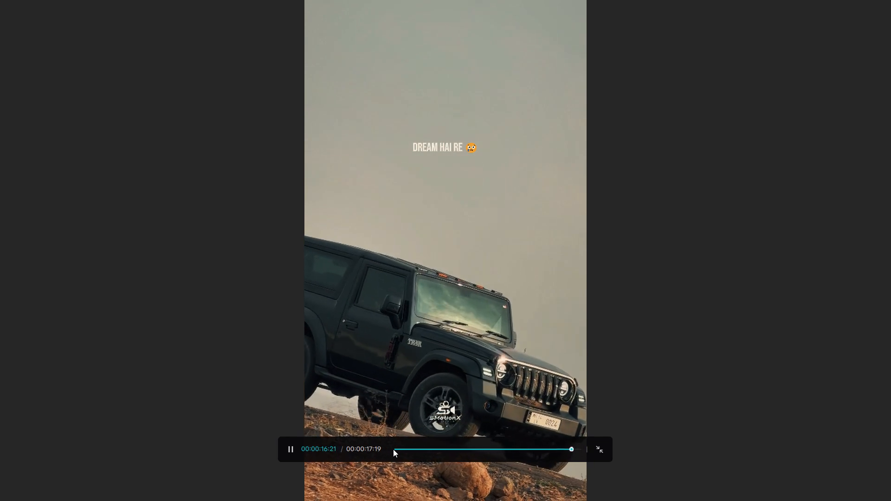
{"action": "key", "text": "Escape"}
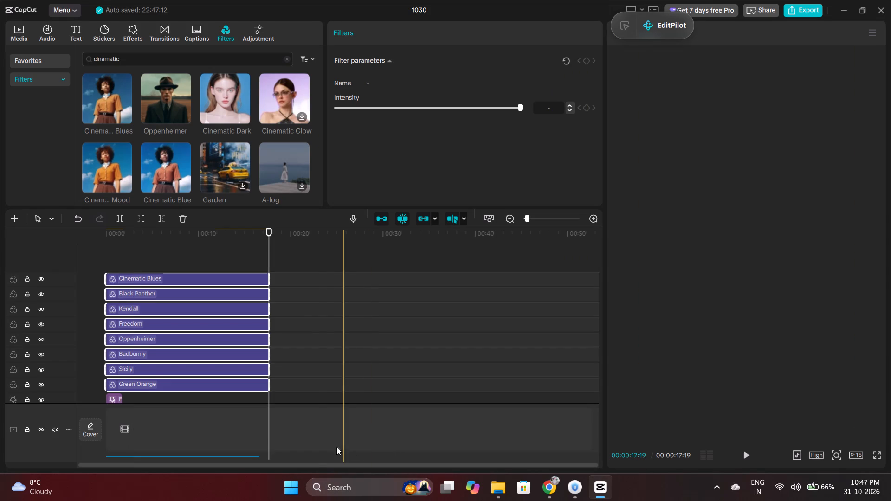
Trim the end of the second 0.7X video clip back to where the extracted audio ends.
{"action": "scroll", "coordinate": [272, 383], "scroll_direction": "down", "scroll_amount": 11}
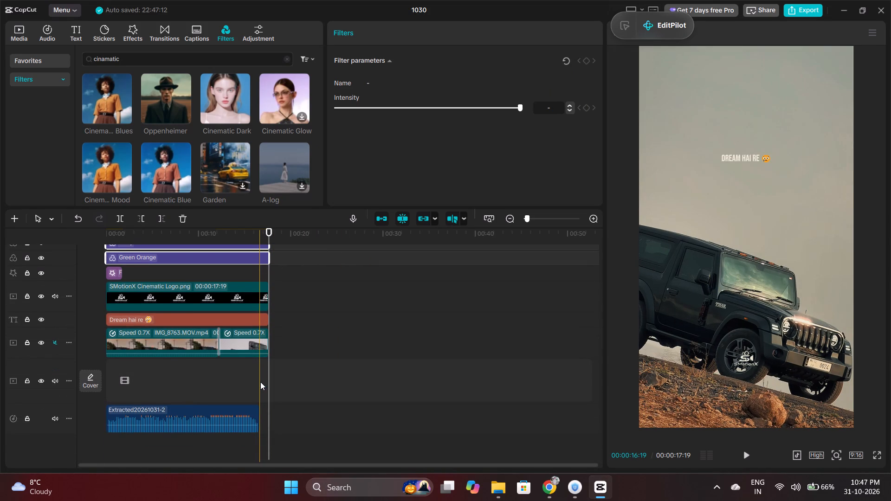
{"action": "scroll", "coordinate": [260, 382], "scroll_direction": "up", "scroll_amount": 3}
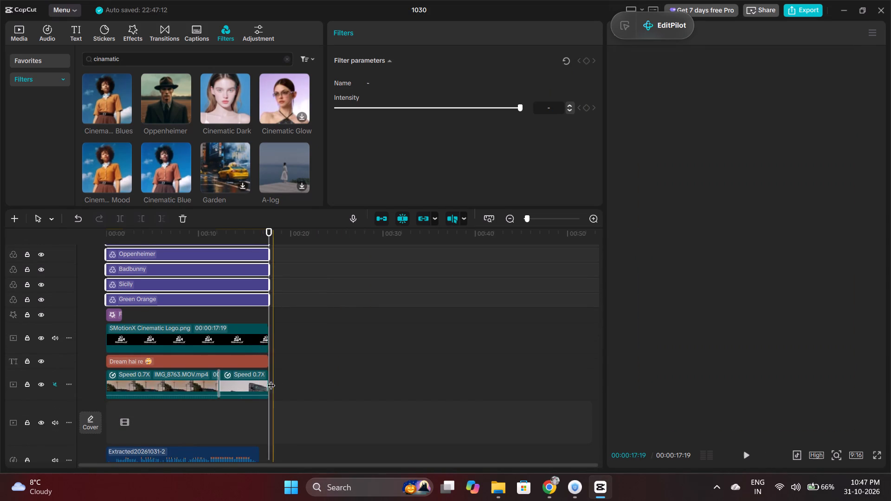
{"action": "left_click", "coordinate": [267, 382]}
{"action": "right_click", "coordinate": [267, 382]}
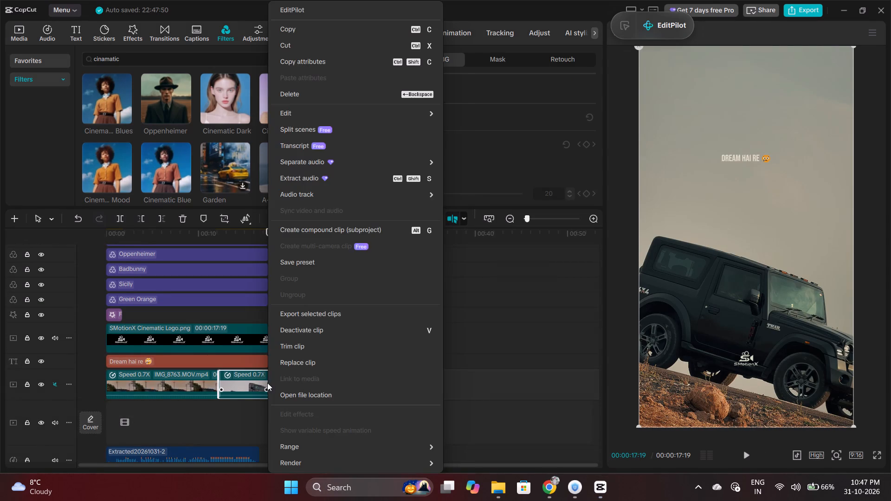
{"action": "left_click", "coordinate": [267, 383]}
{"action": "left_click_drag", "start_coordinate": [267, 383], "coordinate": [259, 387]}
Select all eight filters from Cinematic Blues to Green Orange and shorten them to the end of the trimmed video clip.
{"action": "left_click_drag", "start_coordinate": [255, 312], "coordinate": [255, 309]}
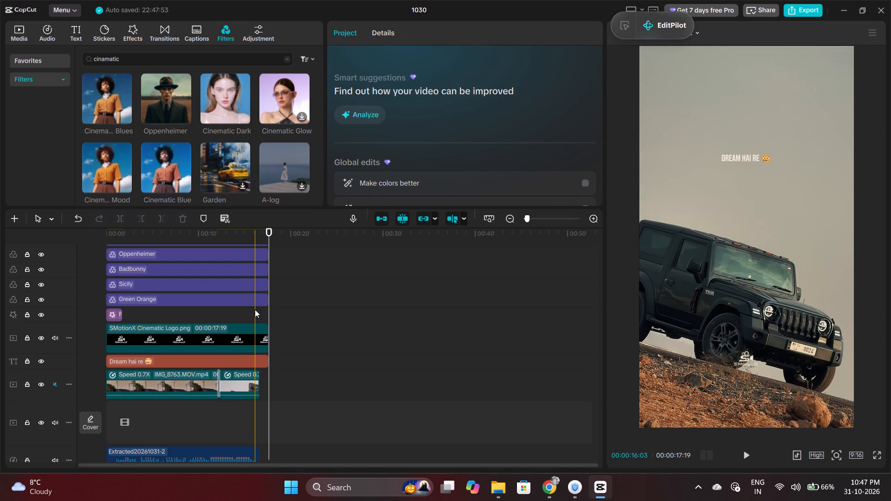
{"action": "left_click_drag", "start_coordinate": [255, 309], "coordinate": [254, 246]}
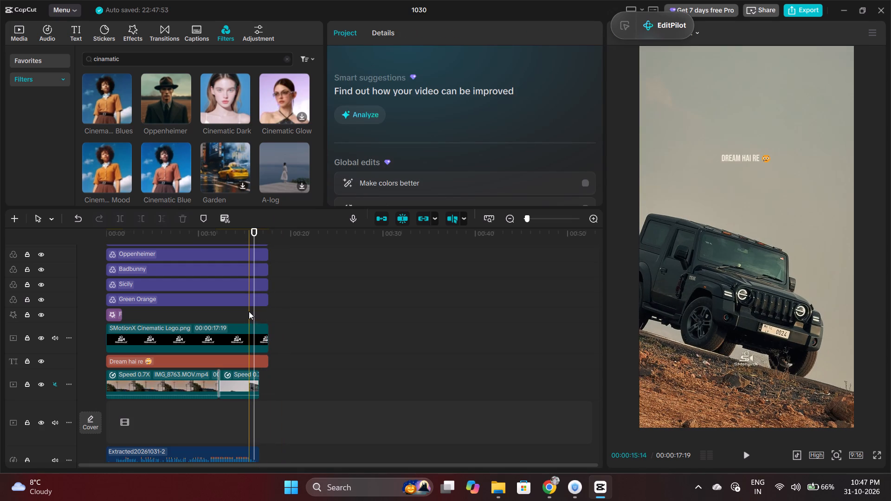
{"action": "left_click_drag", "start_coordinate": [249, 311], "coordinate": [248, 197]}
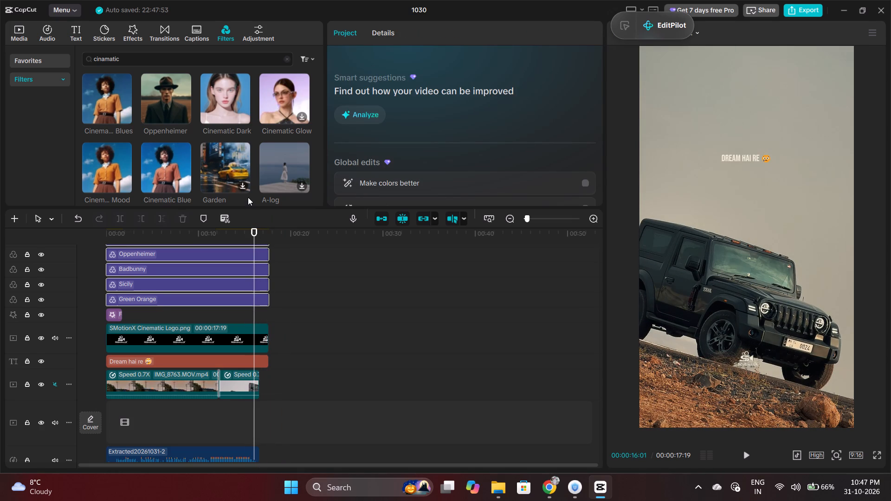
{"action": "left_click_drag", "start_coordinate": [248, 197], "coordinate": [256, 296]}
{"action": "scroll", "coordinate": [259, 267], "scroll_direction": "up", "scroll_amount": 8}
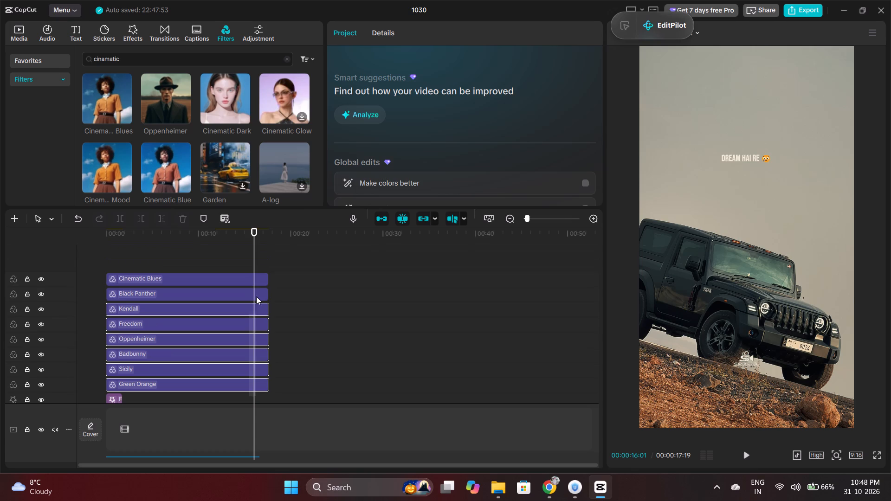
{"action": "left_click_drag", "start_coordinate": [256, 296], "coordinate": [254, 275]}
{"action": "left_click_drag", "start_coordinate": [266, 274], "coordinate": [260, 275]}
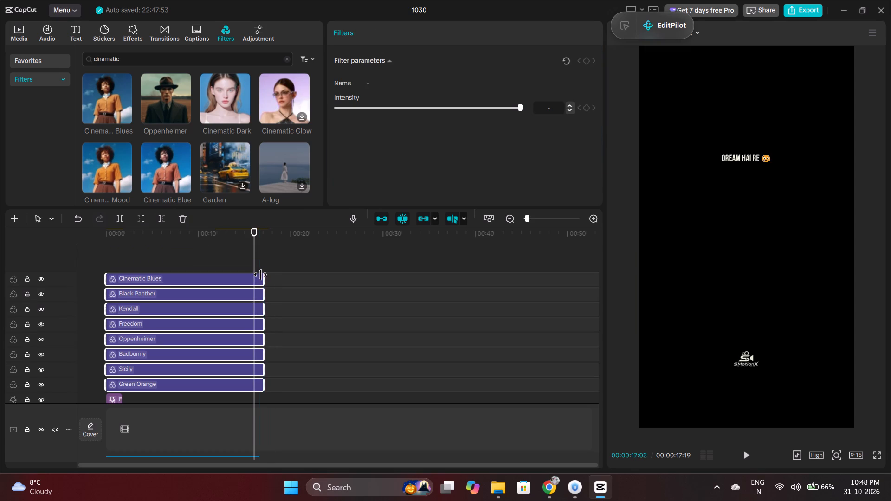
{"action": "left_click_drag", "start_coordinate": [260, 275], "coordinate": [257, 276]}
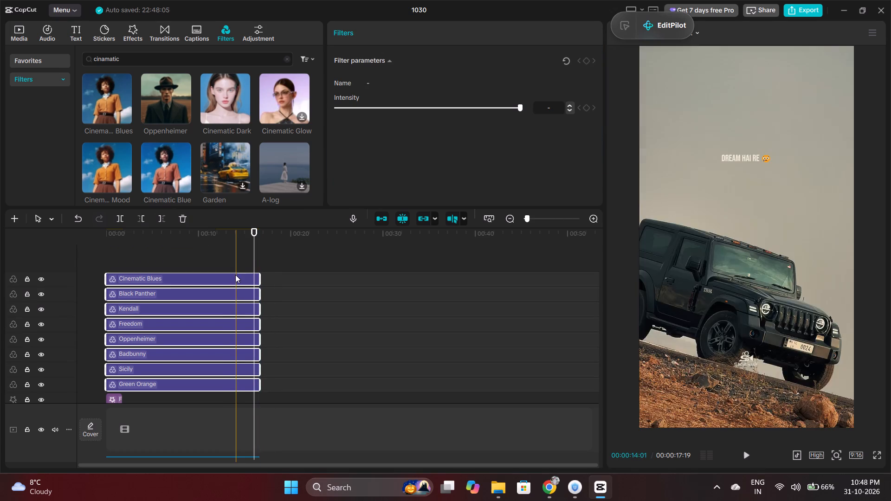
Hide the Oppenheimer filter track while previewing the frame at 00:00:08:07.
{"action": "left_click", "coordinate": [238, 264]}
{"action": "left_click_drag", "start_coordinate": [238, 261], "coordinate": [94, 266]}
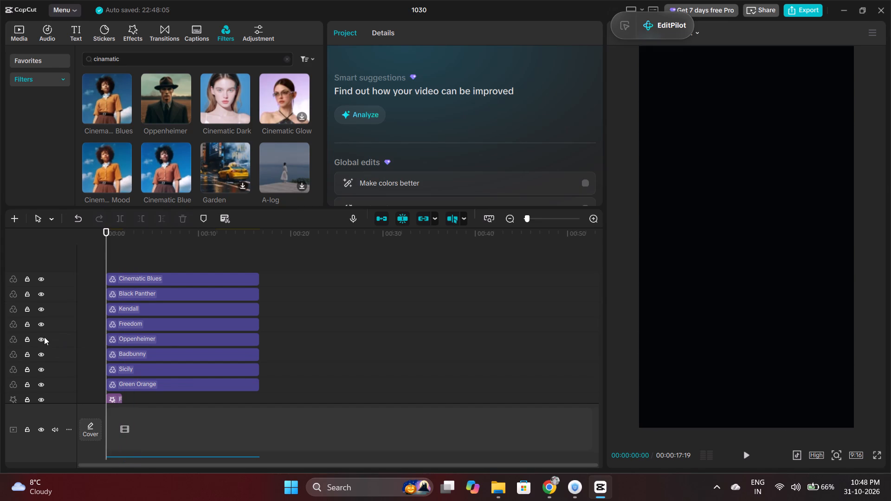
{"action": "left_click", "coordinate": [163, 337]}
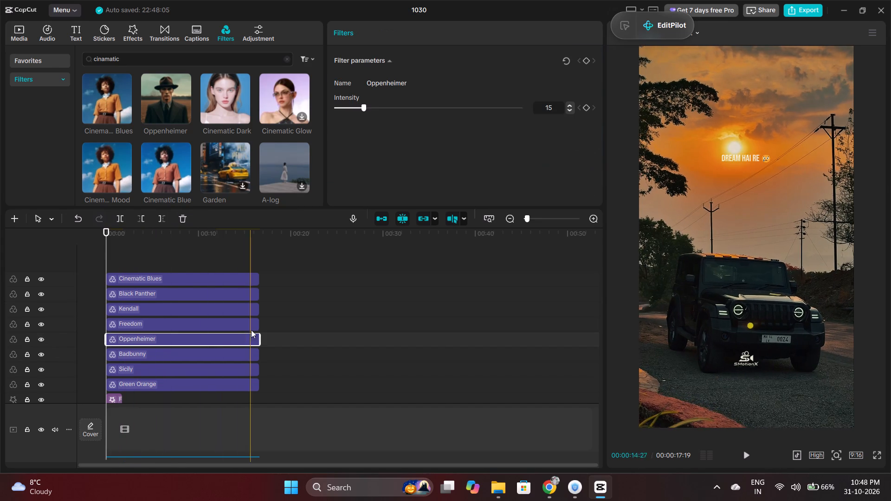
{"action": "left_click", "coordinate": [182, 263]}
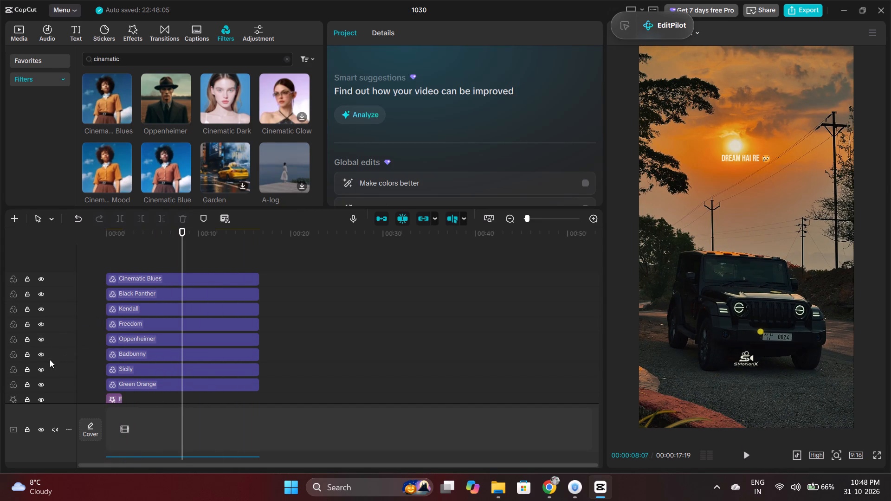
{"action": "left_click", "coordinate": [44, 339]}
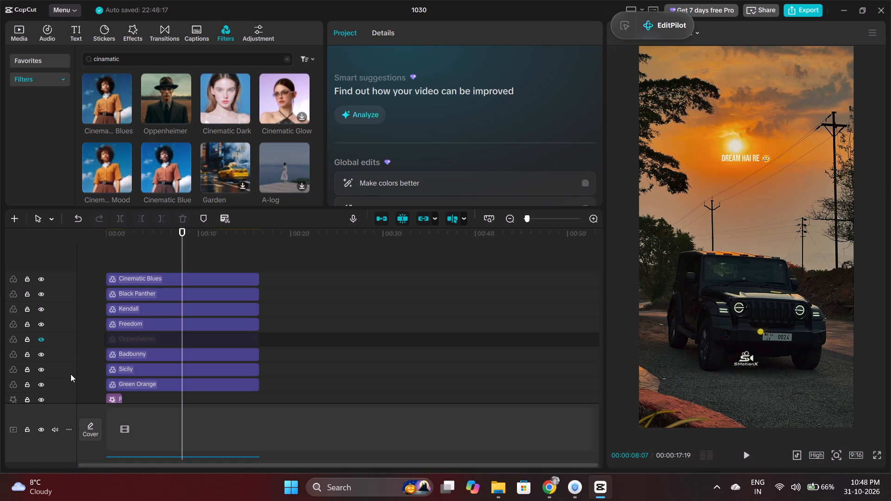
Compare the look by hiding and reshowing the Freedom, Black Panther, Cinematic Blues, Kendall, Sicily and Green Orange filter tracks one at a time.
{"action": "left_click", "coordinate": [41, 328]}
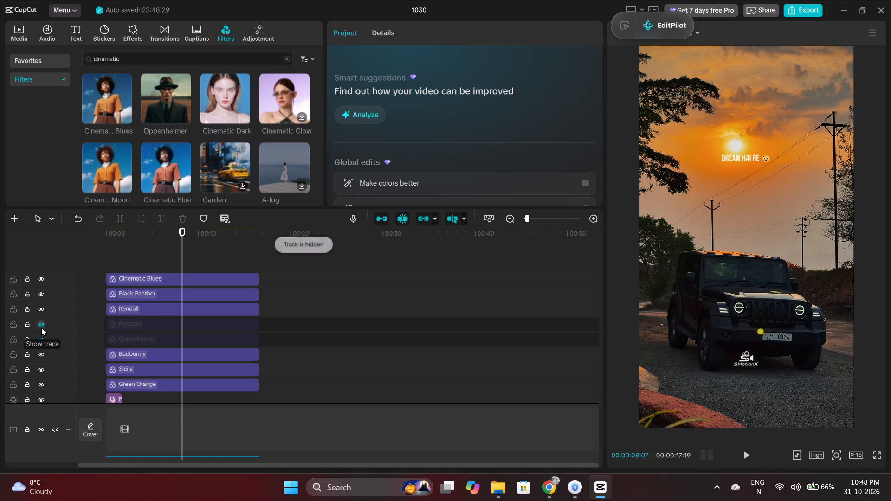
{"action": "left_click", "coordinate": [41, 328]}
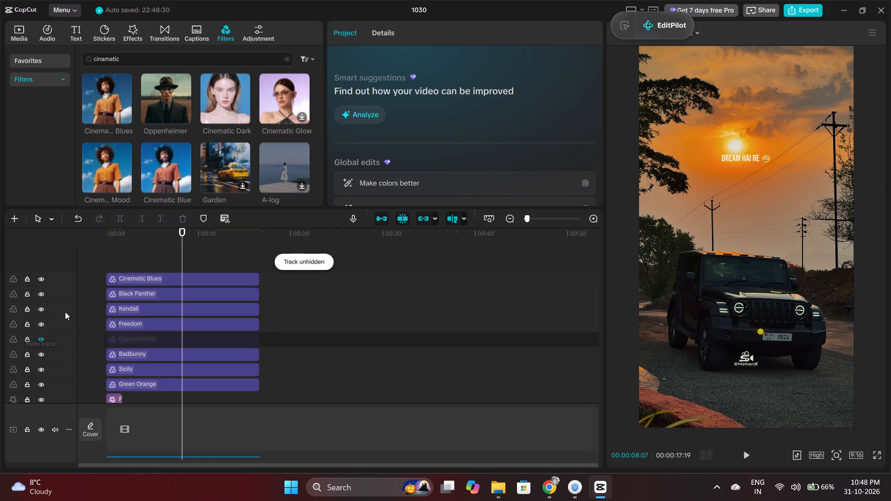
{"action": "left_click", "coordinate": [39, 293]}
{"action": "left_click", "coordinate": [39, 293]}
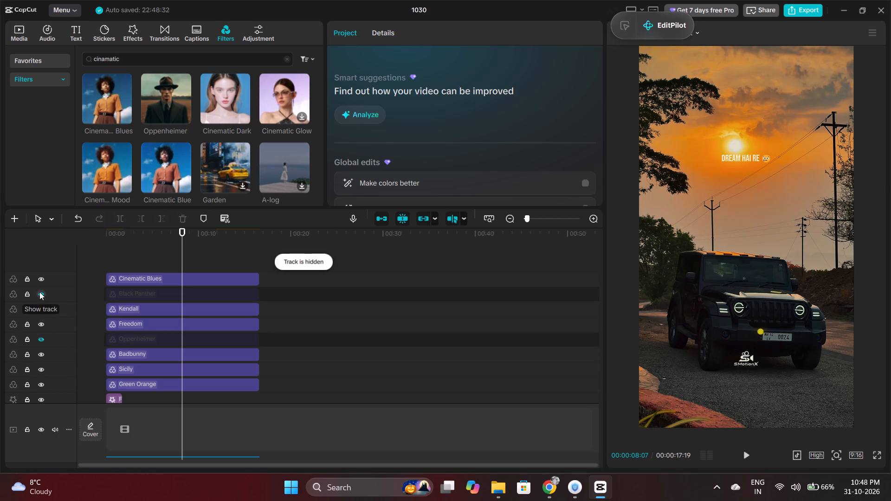
{"action": "left_click", "coordinate": [39, 293]}
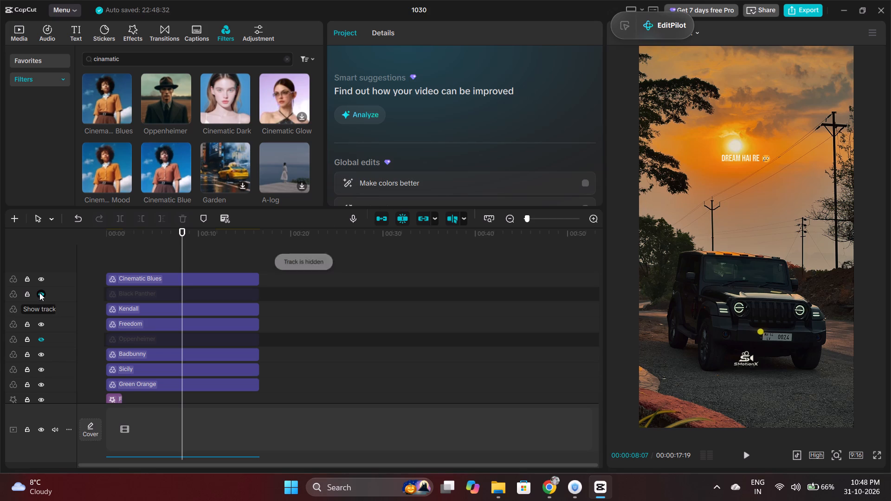
{"action": "left_click", "coordinate": [40, 278]}
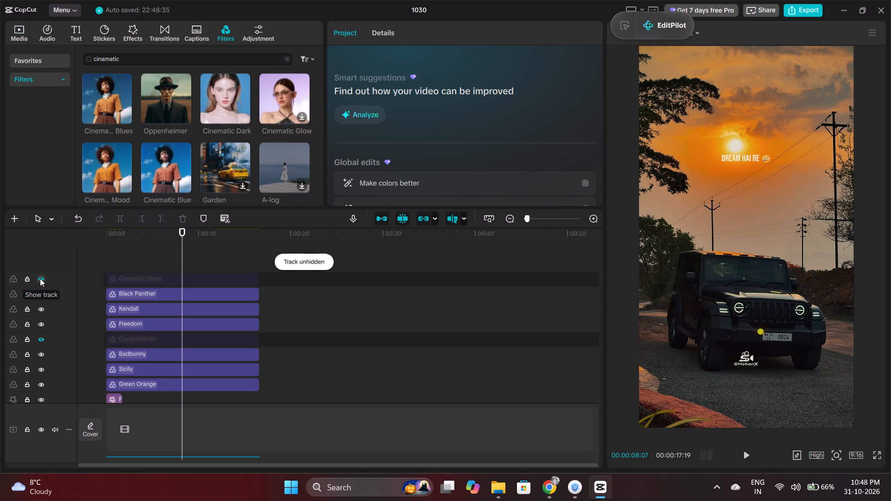
{"action": "left_click", "coordinate": [40, 278]}
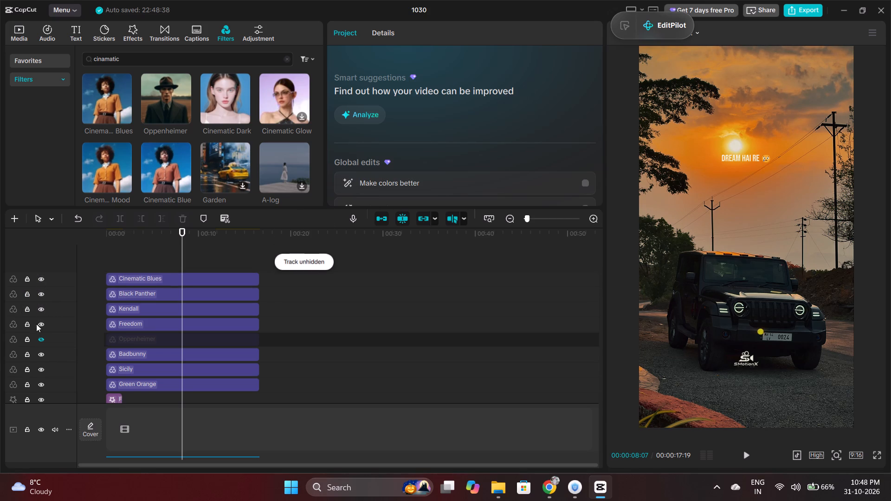
{"action": "left_click", "coordinate": [40, 310]}
{"action": "left_click", "coordinate": [40, 310]}
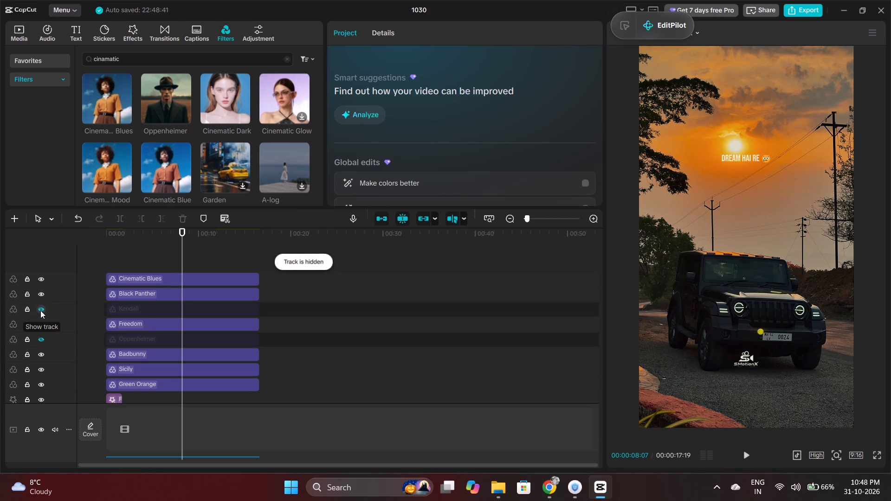
{"action": "left_click", "coordinate": [42, 366]}
{"action": "left_click", "coordinate": [42, 366]}
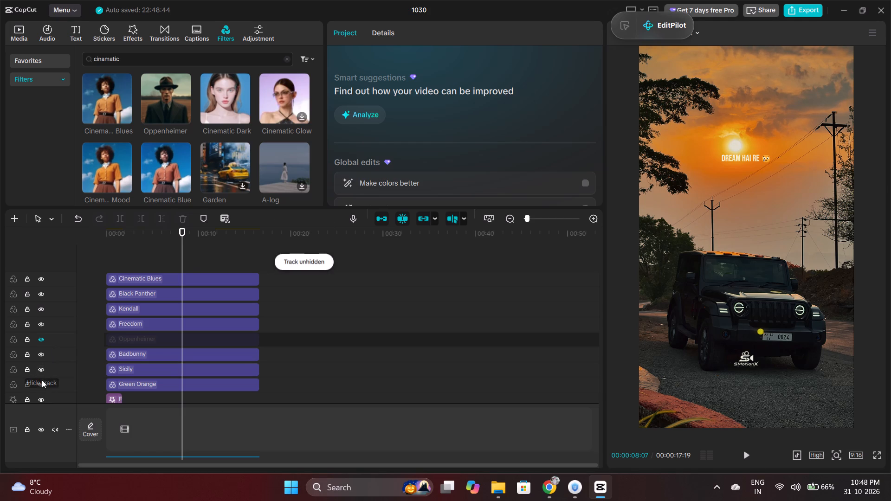
{"action": "left_click", "coordinate": [42, 384]}
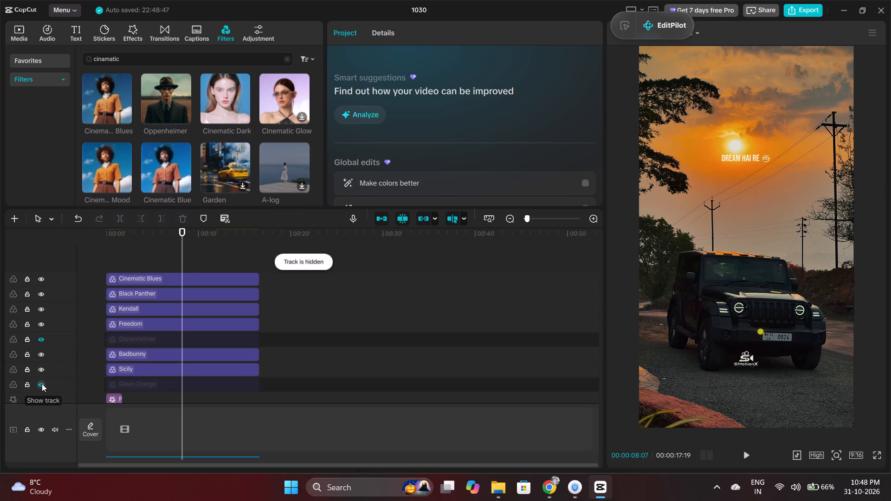
{"action": "left_click", "coordinate": [42, 384]}
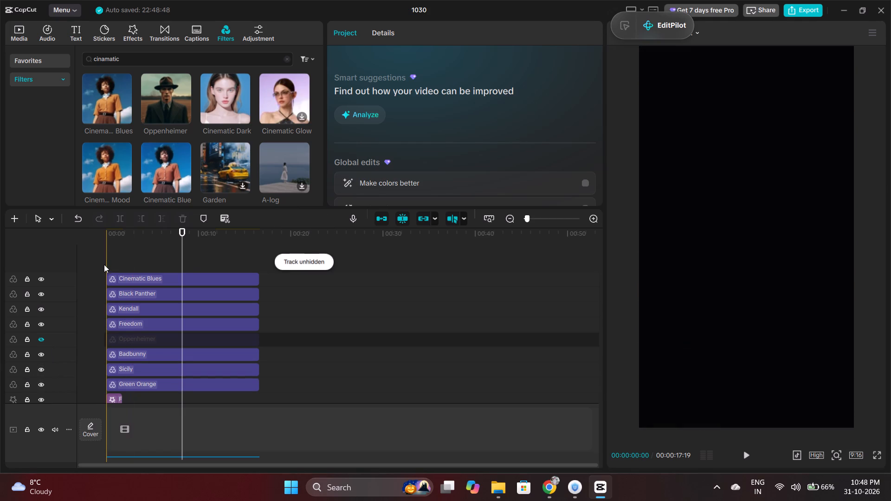
Play the video from the beginning to review the grade without the Oppenheimer filter.
{"action": "left_click", "coordinate": [105, 263]}
{"action": "left_click", "coordinate": [109, 260]}
{"action": "key", "text": "space"}
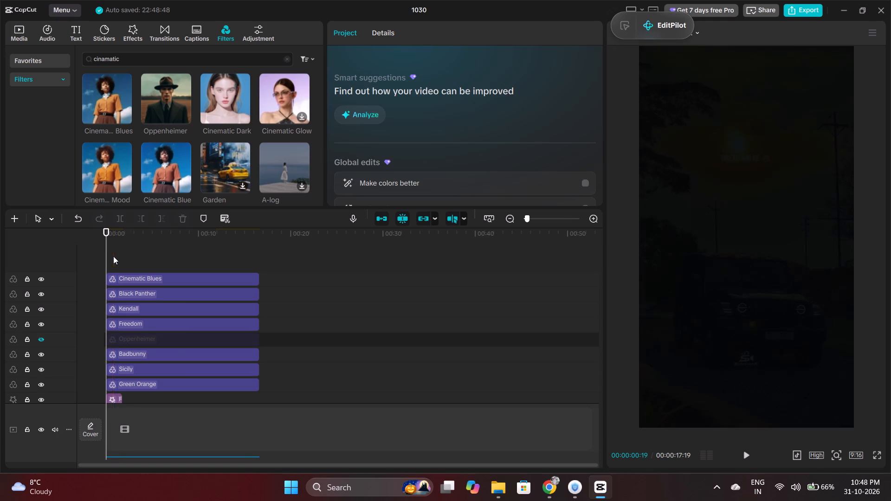
{"action": "key", "text": "space"}
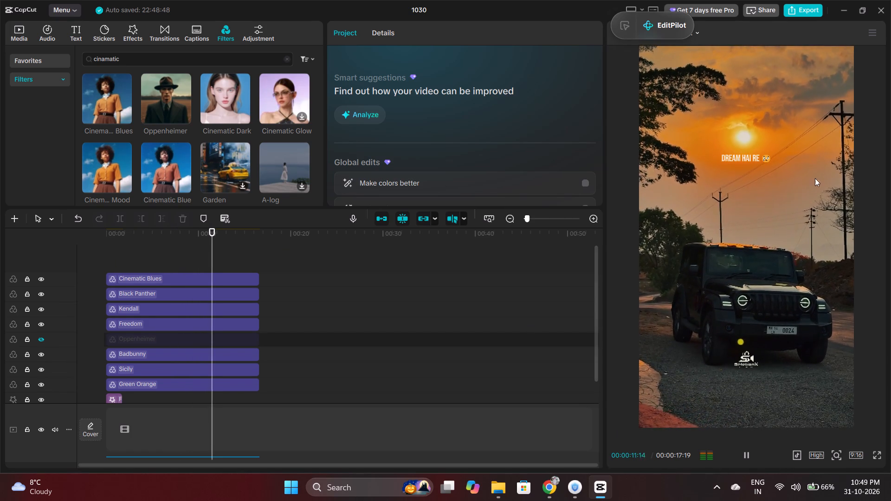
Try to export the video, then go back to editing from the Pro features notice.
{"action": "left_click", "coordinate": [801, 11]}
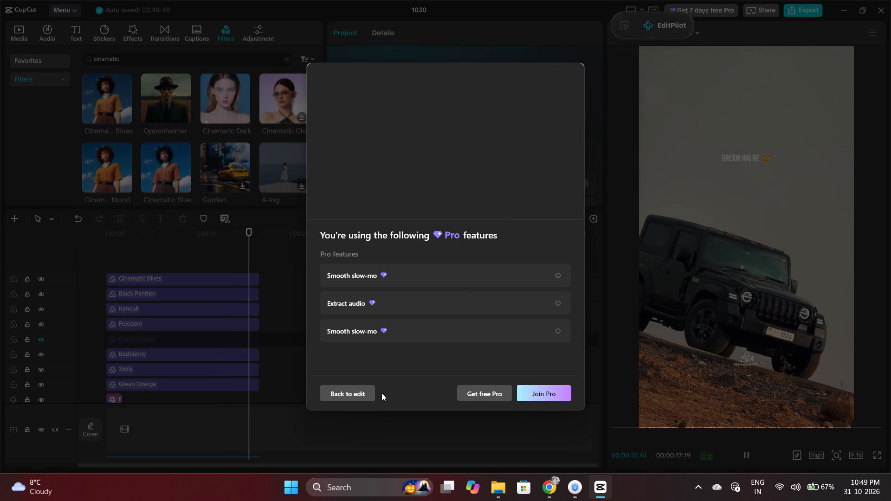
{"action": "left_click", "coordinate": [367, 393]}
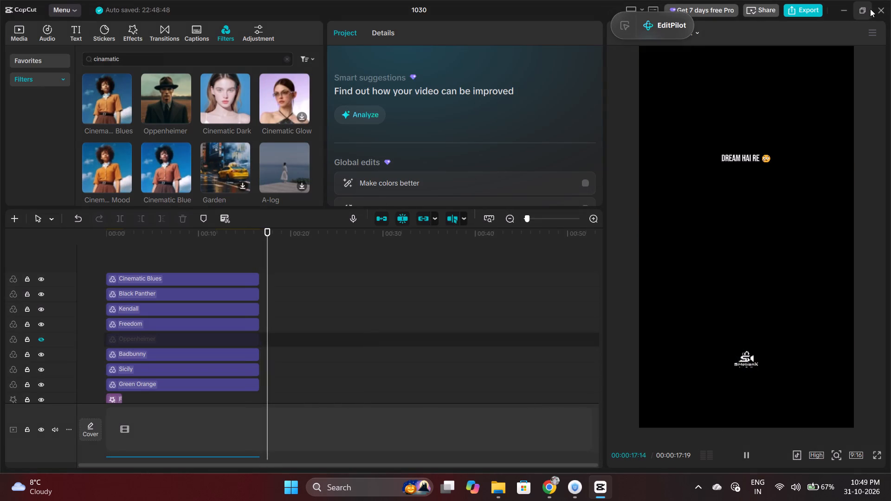
Close CapCut and the open Chrome window to reach the UrbanVPN window.
{"action": "left_click", "coordinate": [879, 9]}
{"action": "left_click", "coordinate": [879, 9]}
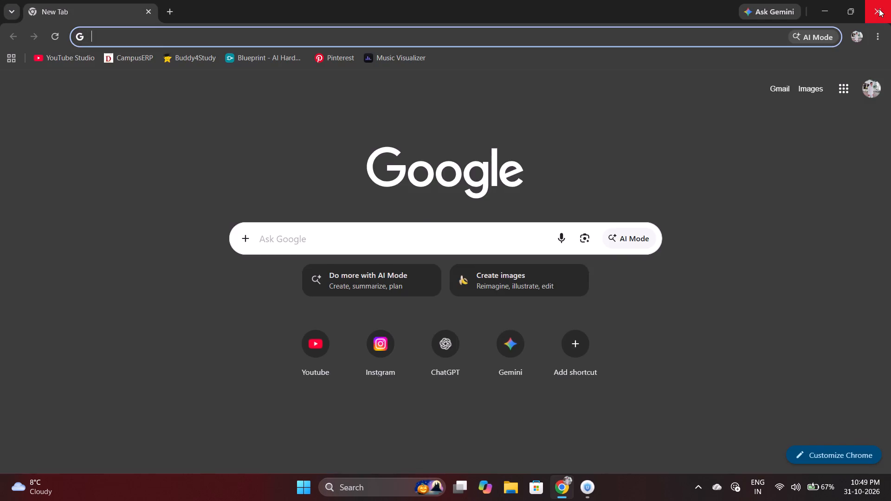
{"action": "left_click", "coordinate": [879, 9]}
{"action": "left_click", "coordinate": [874, 15]}
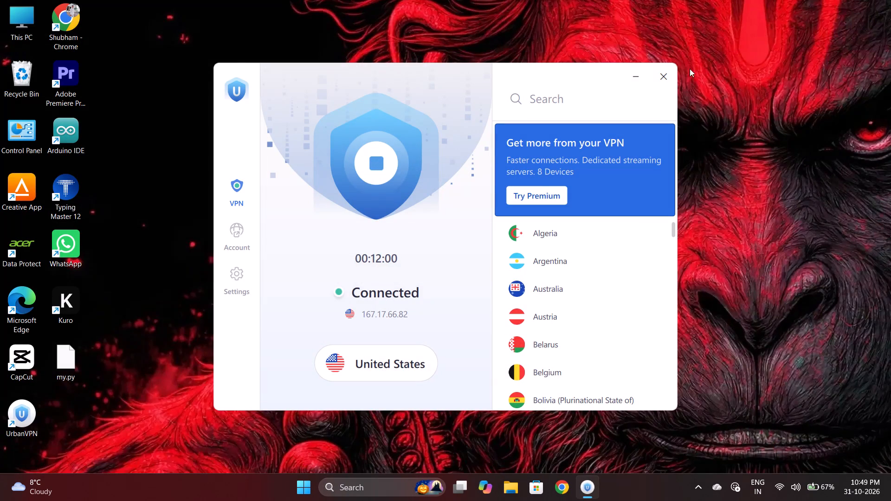
Search the UrbanVPN locations for "russ" and switch the VPN connection to Russia.
{"action": "left_click", "coordinate": [557, 98]}
{"action": "key", "text": "r"}
{"action": "key", "text": "u"}
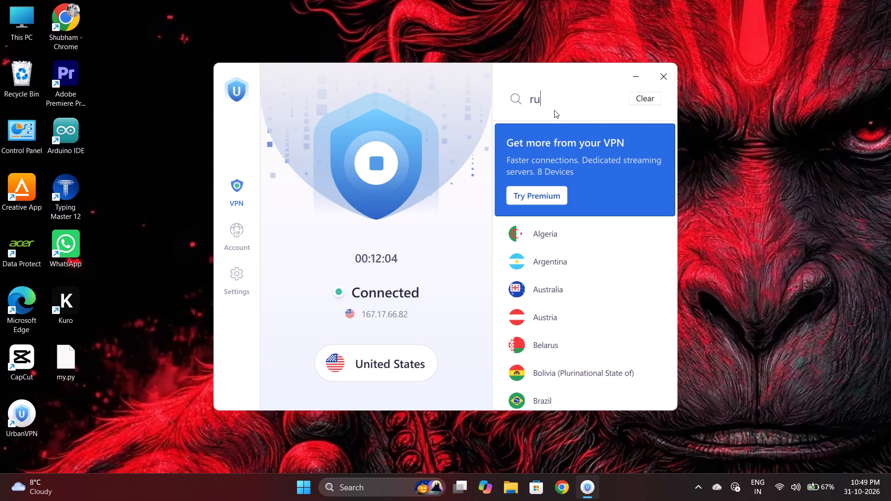
{"action": "type", "text": "ss"}
{"action": "left_click", "coordinate": [530, 226]}
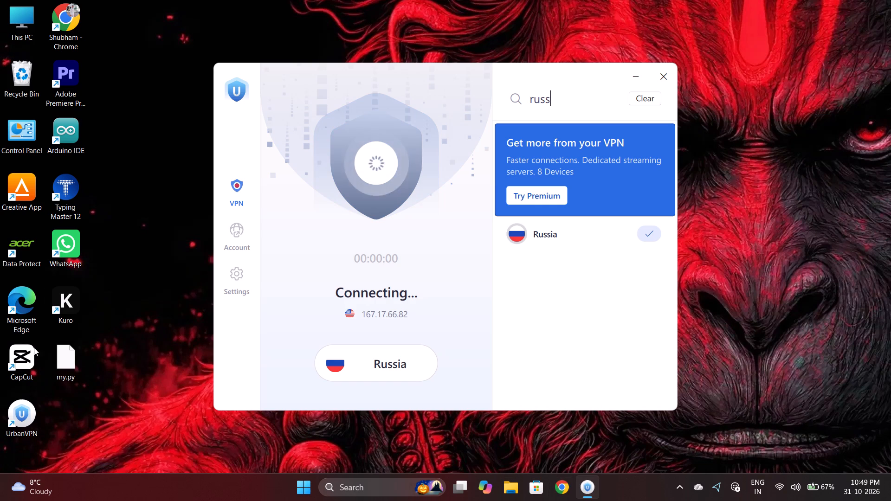
Relaunch CapCut, dismiss the Pro trial offer and open project 1030.
{"action": "double_click", "coordinate": [3, 359]}
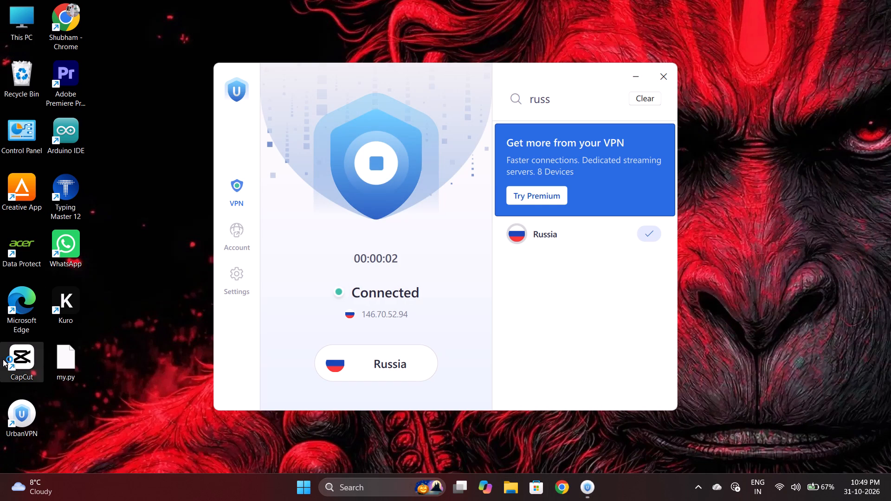
{"action": "double_click", "coordinate": [22, 376]}
{"action": "scroll", "coordinate": [204, 342], "scroll_direction": "down", "scroll_amount": 2}
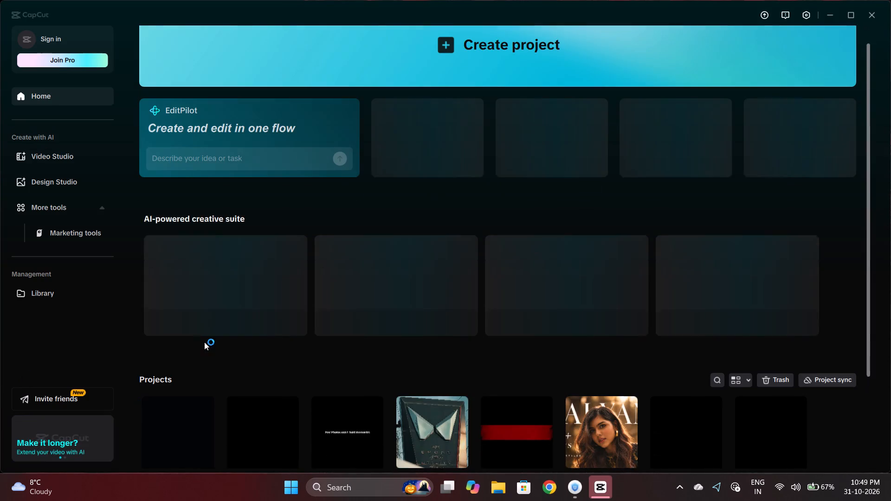
{"action": "scroll", "coordinate": [204, 342], "scroll_direction": "down", "scroll_amount": 1}
{"action": "left_click", "coordinate": [181, 366]}
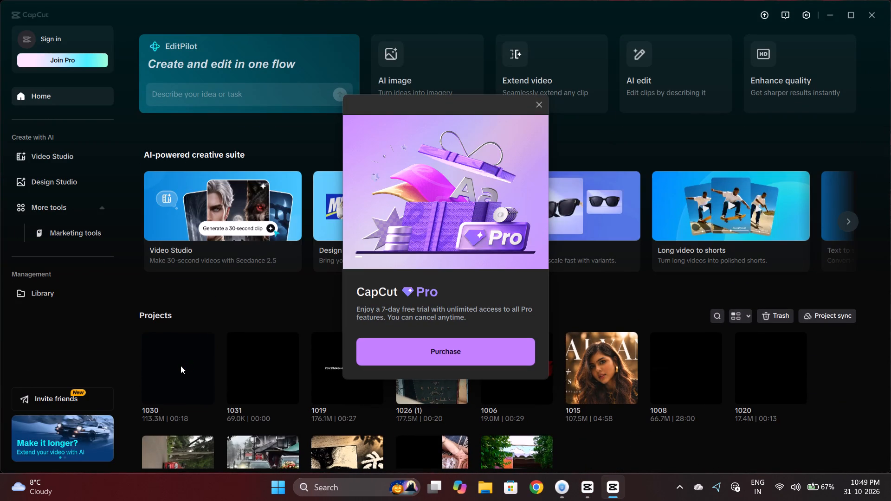
{"action": "left_click", "coordinate": [536, 103]}
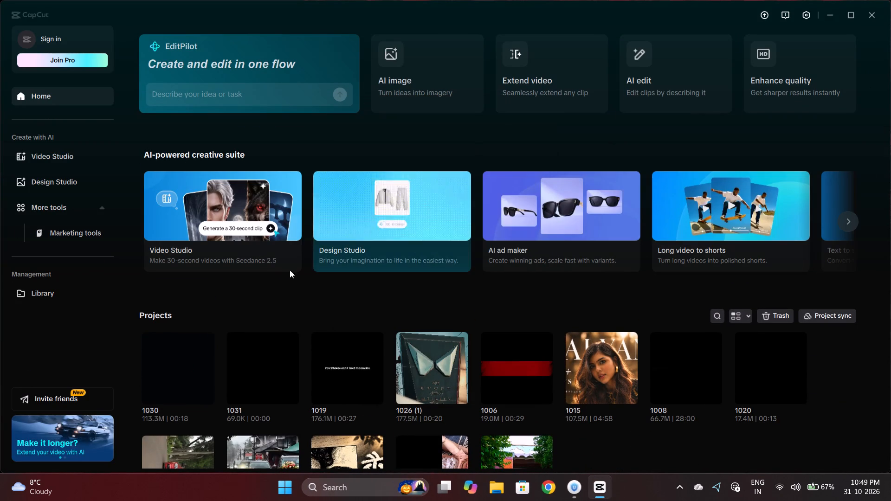
{"action": "left_click", "coordinate": [169, 365]}
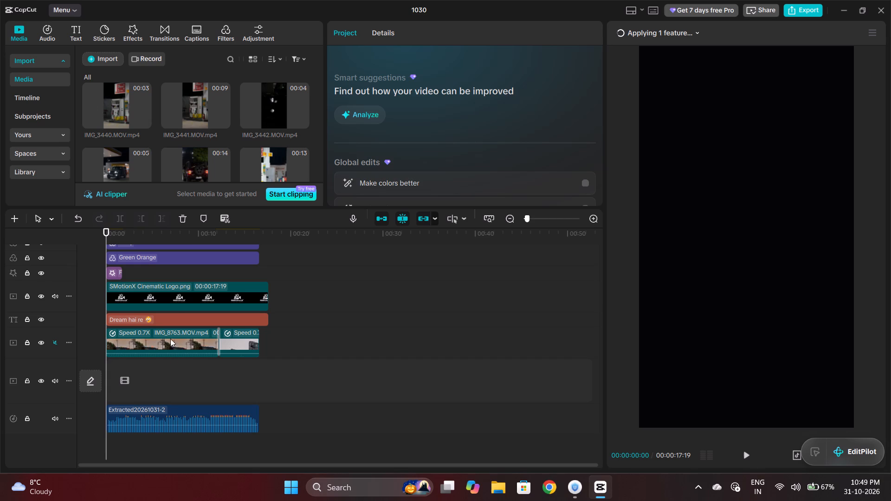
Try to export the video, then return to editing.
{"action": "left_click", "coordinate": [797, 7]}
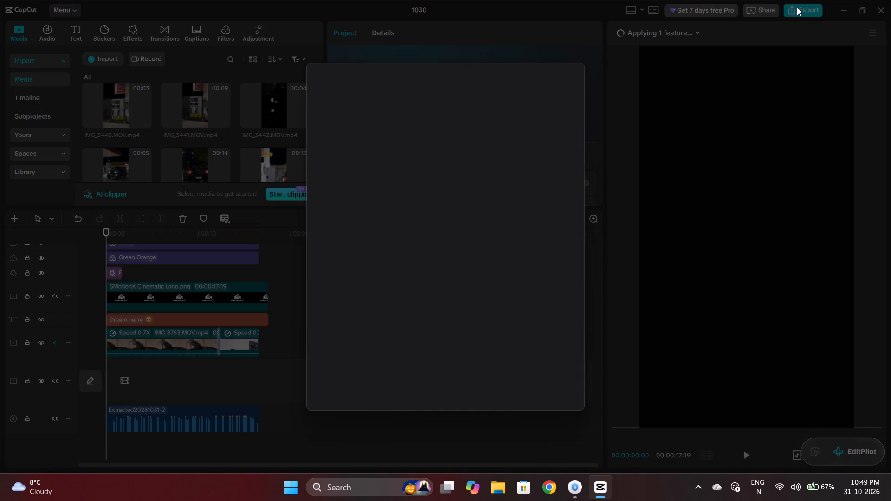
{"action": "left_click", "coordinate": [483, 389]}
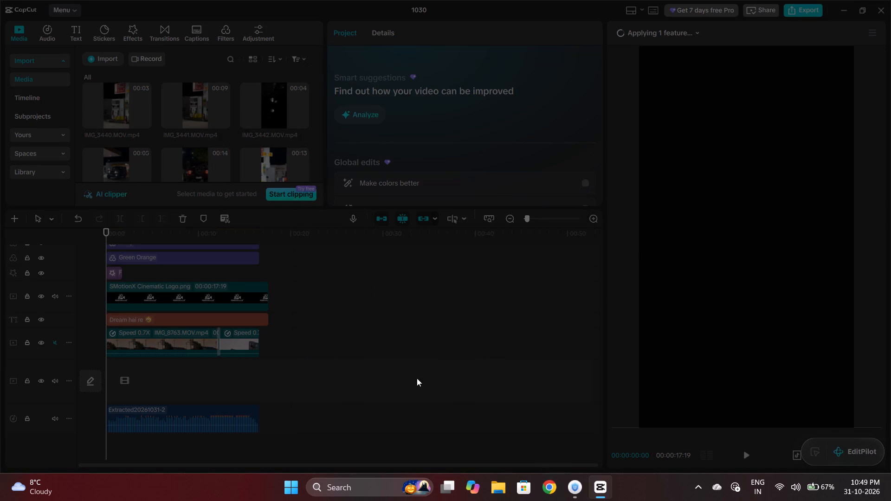
Play the video from the beginning and dismiss the shortcut conflict notice.
{"action": "scroll", "coordinate": [120, 279], "scroll_direction": "up", "scroll_amount": 10}
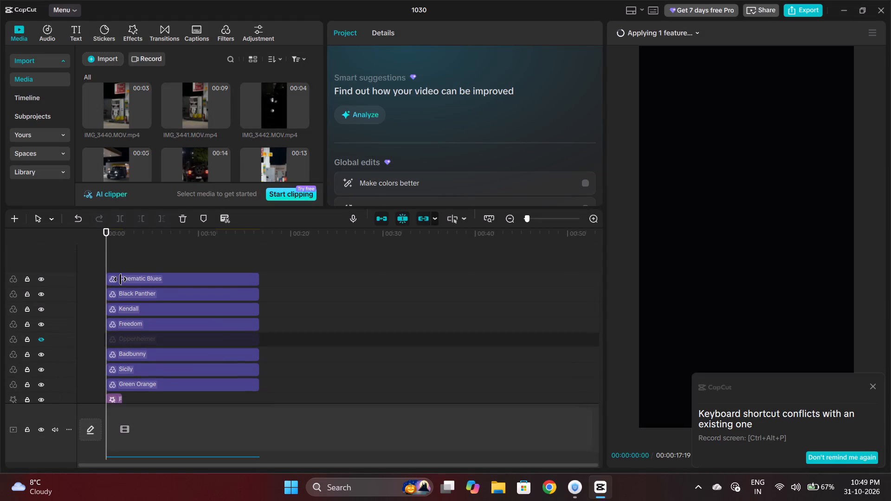
{"action": "scroll", "coordinate": [120, 279], "scroll_direction": "up", "scroll_amount": 5}
{"action": "left_click", "coordinate": [106, 248]}
{"action": "key", "text": "space"}
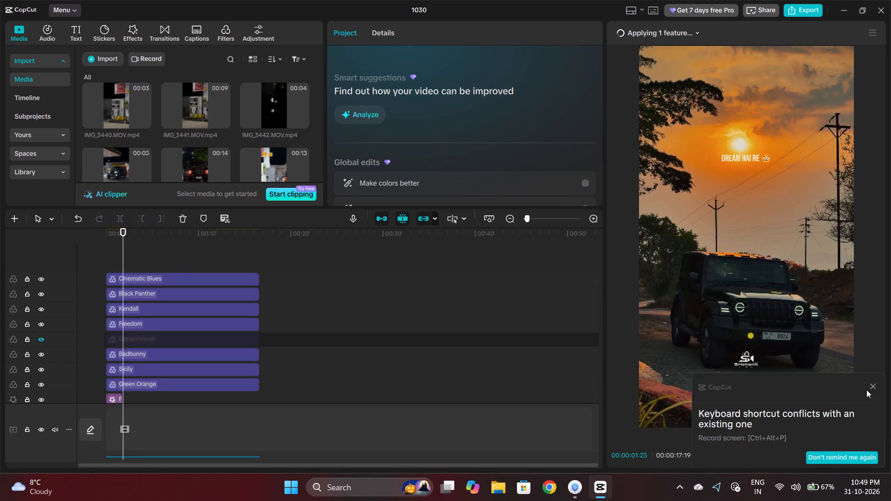
{"action": "left_click", "coordinate": [871, 387]}
Render the whole timeline.
{"action": "right_click", "coordinate": [293, 305]}
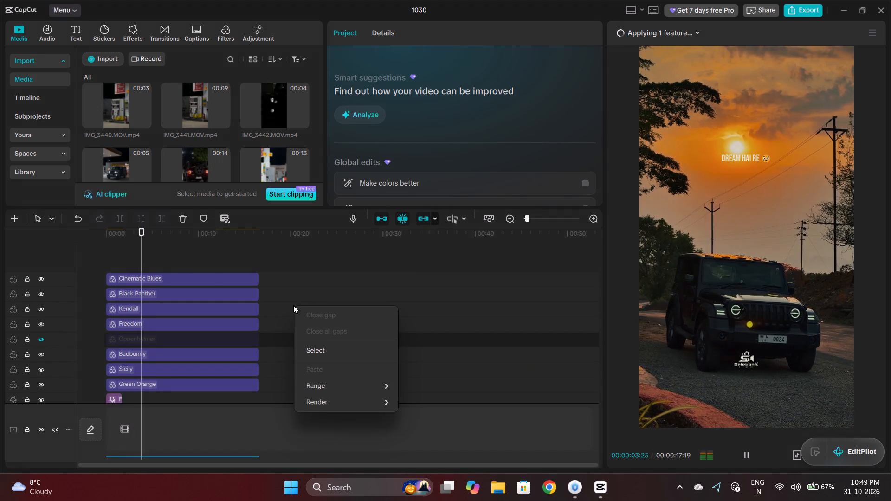
{"action": "left_click", "coordinate": [320, 400]}
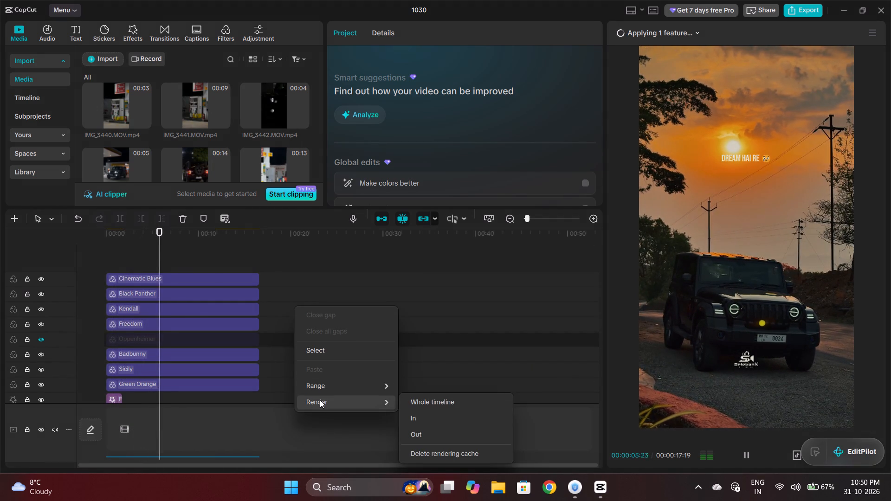
{"action": "left_click", "coordinate": [427, 404]}
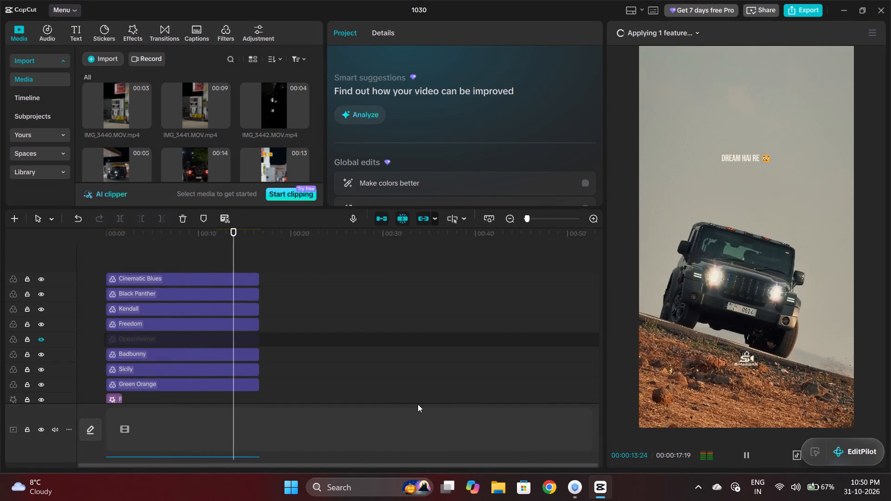
Bring up the UrbanVPN window to check the connection, then close it.
{"action": "left_click", "coordinate": [567, 485]}
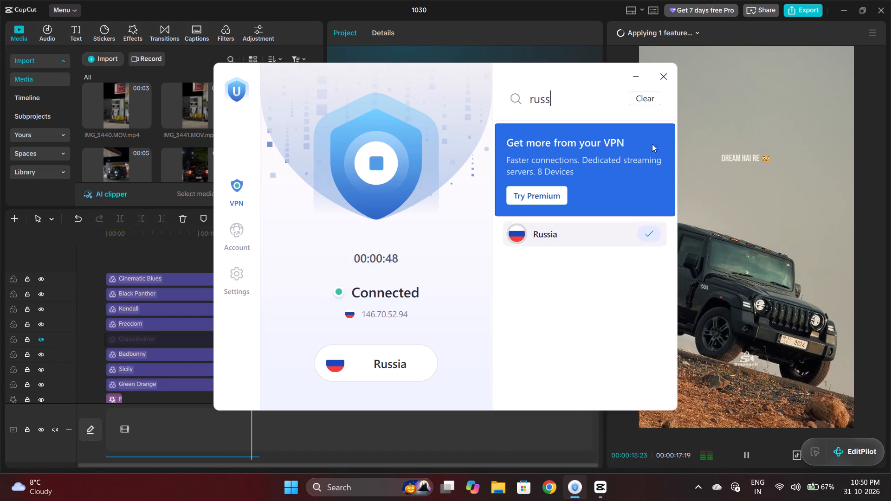
{"action": "left_click", "coordinate": [671, 81]}
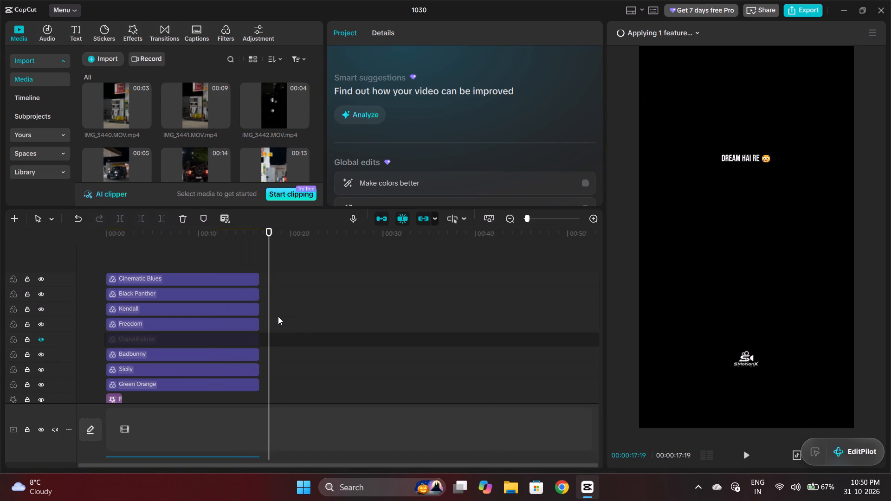
Render the whole timeline again.
{"action": "right_click", "coordinate": [278, 316]}
{"action": "left_click", "coordinate": [306, 418]}
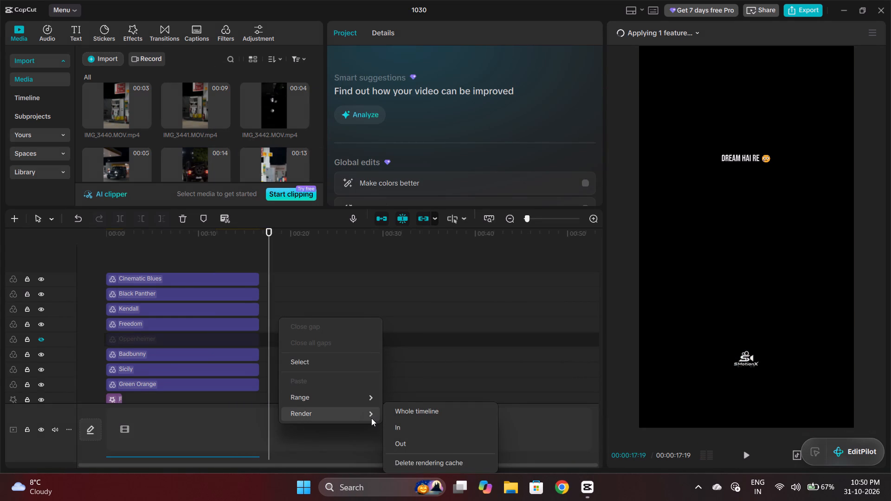
{"action": "left_click", "coordinate": [420, 415]}
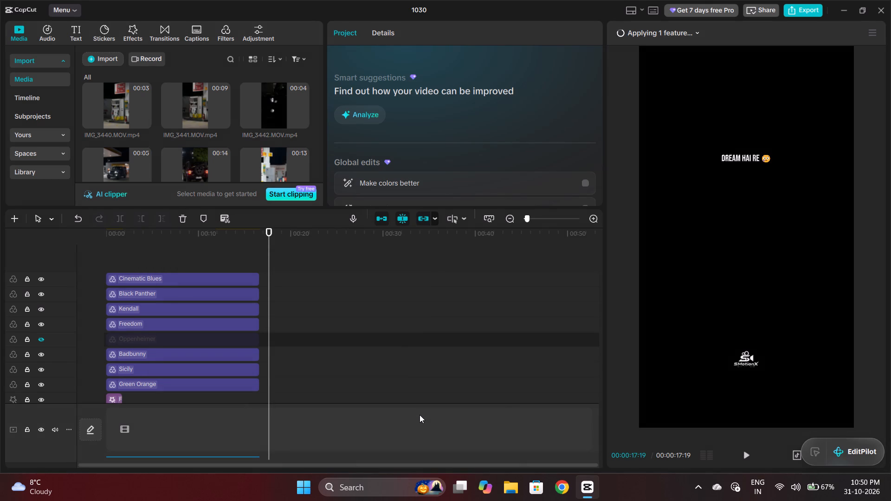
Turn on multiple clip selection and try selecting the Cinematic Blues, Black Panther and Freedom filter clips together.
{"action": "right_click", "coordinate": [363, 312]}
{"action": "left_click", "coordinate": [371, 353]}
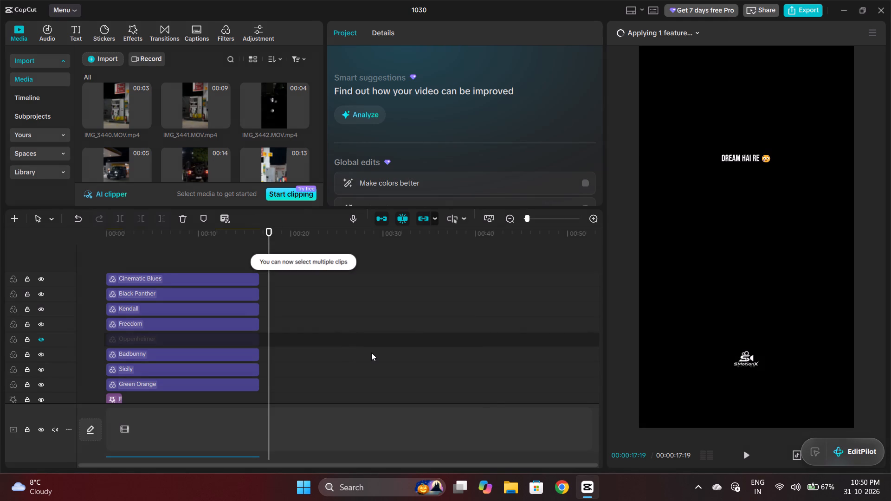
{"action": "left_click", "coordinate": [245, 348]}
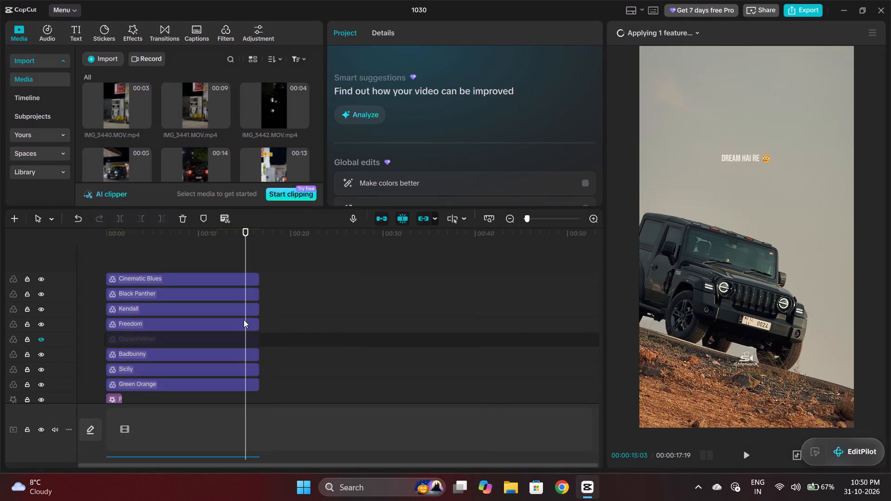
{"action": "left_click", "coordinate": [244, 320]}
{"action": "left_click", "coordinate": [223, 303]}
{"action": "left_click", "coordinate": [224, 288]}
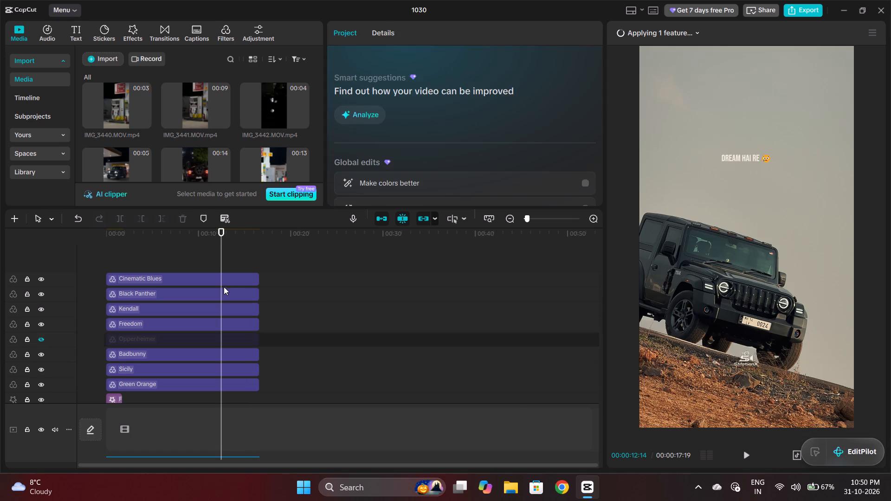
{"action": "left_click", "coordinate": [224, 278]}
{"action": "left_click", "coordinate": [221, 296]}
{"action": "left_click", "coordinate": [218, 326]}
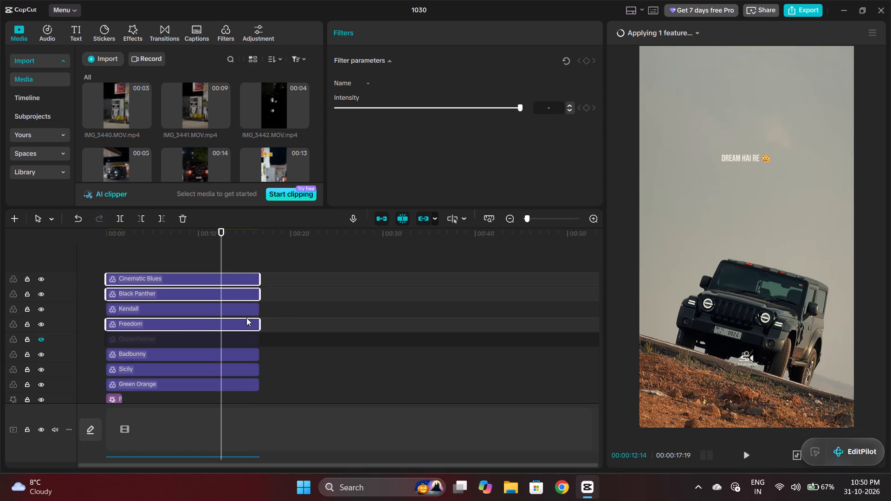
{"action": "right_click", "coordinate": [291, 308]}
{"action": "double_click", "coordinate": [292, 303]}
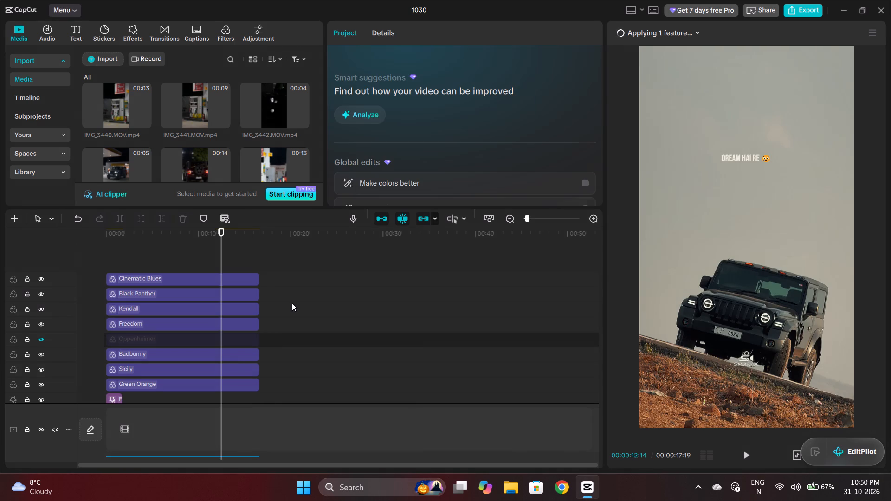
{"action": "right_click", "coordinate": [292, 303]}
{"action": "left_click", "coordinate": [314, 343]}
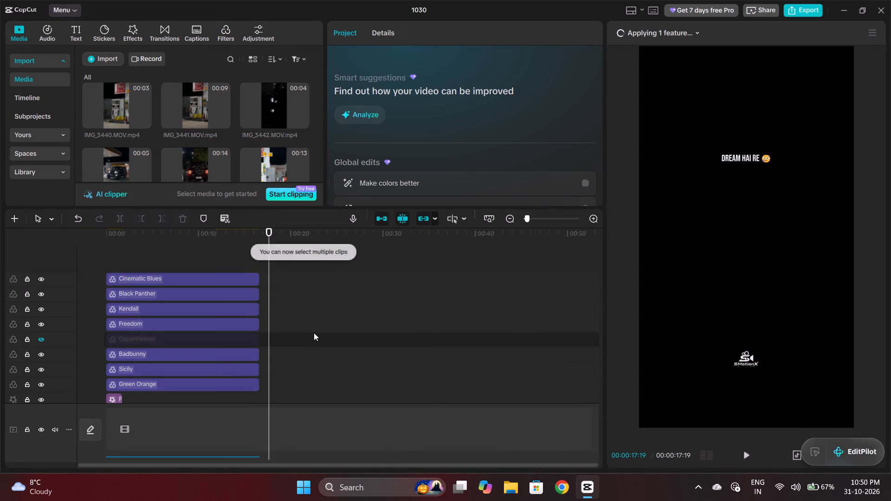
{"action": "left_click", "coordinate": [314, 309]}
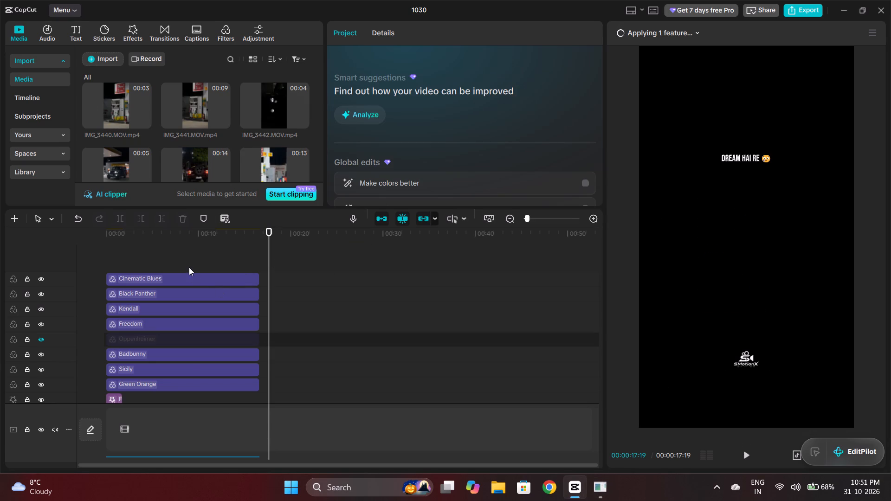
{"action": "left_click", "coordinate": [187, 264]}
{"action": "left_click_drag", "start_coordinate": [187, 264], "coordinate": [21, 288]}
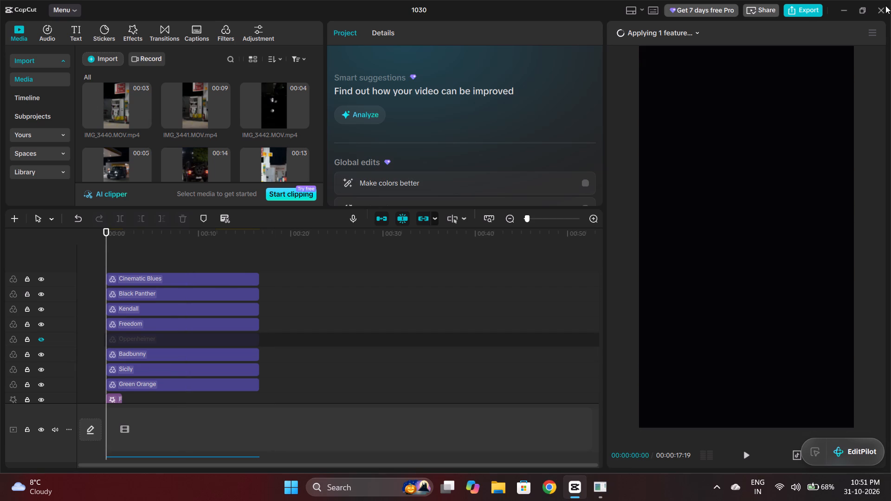
Close project 1030 and the CapCut home window to return to the desktop.
{"action": "left_click", "coordinate": [882, 6]}
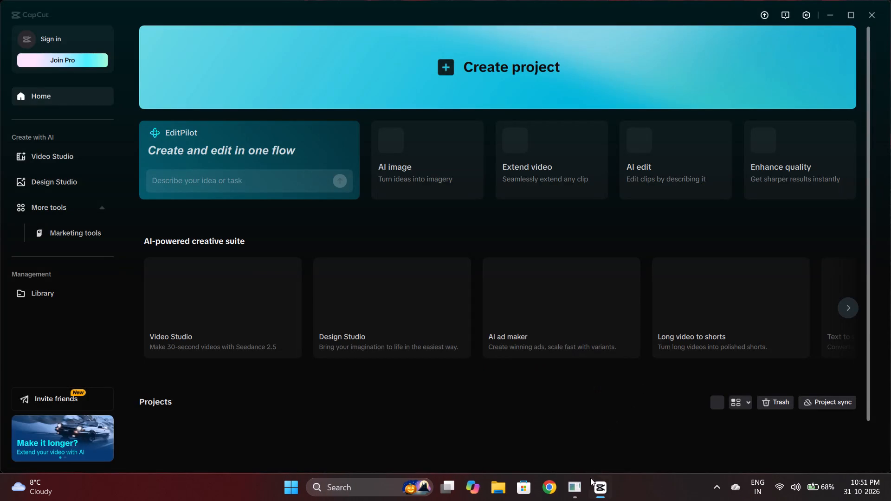
{"action": "left_click", "coordinate": [602, 485]}
{"action": "left_click", "coordinate": [649, 388]}
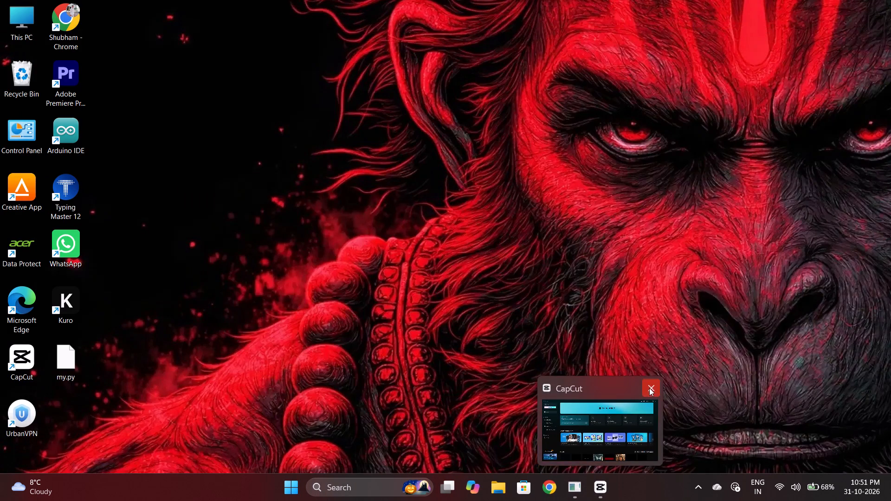
Show the hidden background apps in the system tray.
{"action": "left_click", "coordinate": [698, 487]}
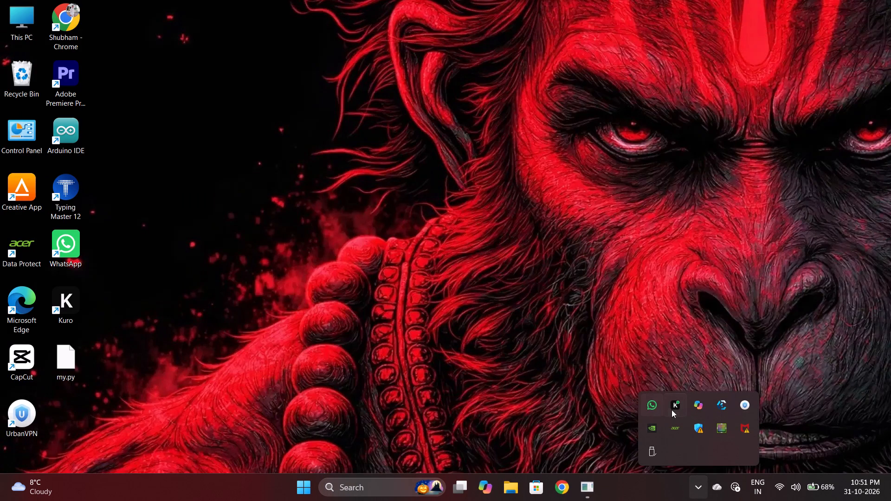
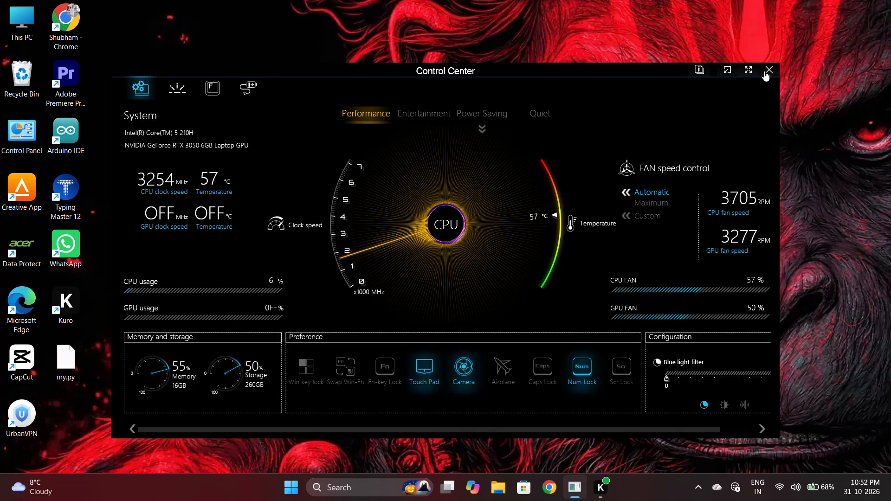
Relaunch CapCut from the desktop and dismiss the CapCut Pro subscription offer.
{"action": "double_click", "coordinate": [21, 365]}
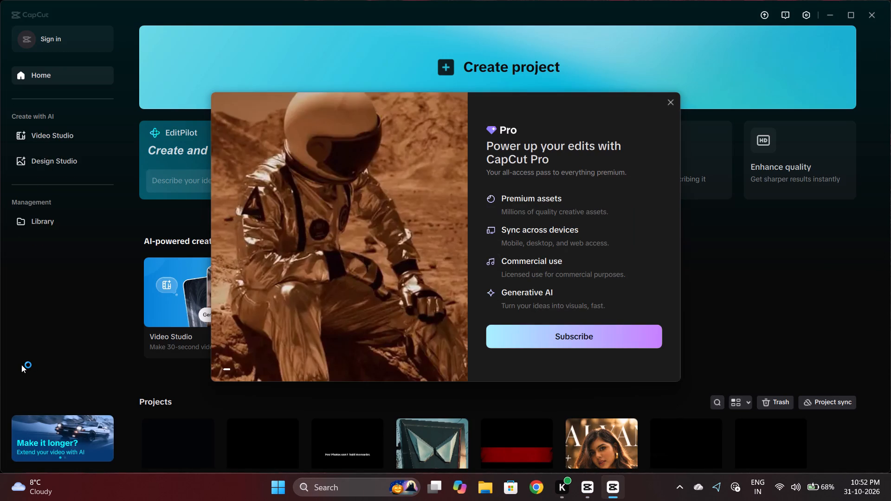
{"action": "left_click", "coordinate": [671, 106]}
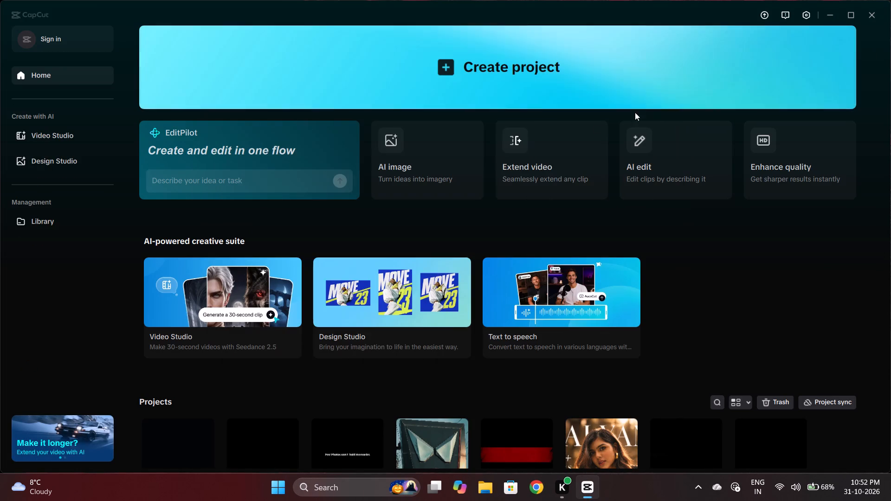
Check the UrbanVPN connection status and selected country, and return to the CapCut home window.
{"action": "left_click", "coordinate": [697, 485]}
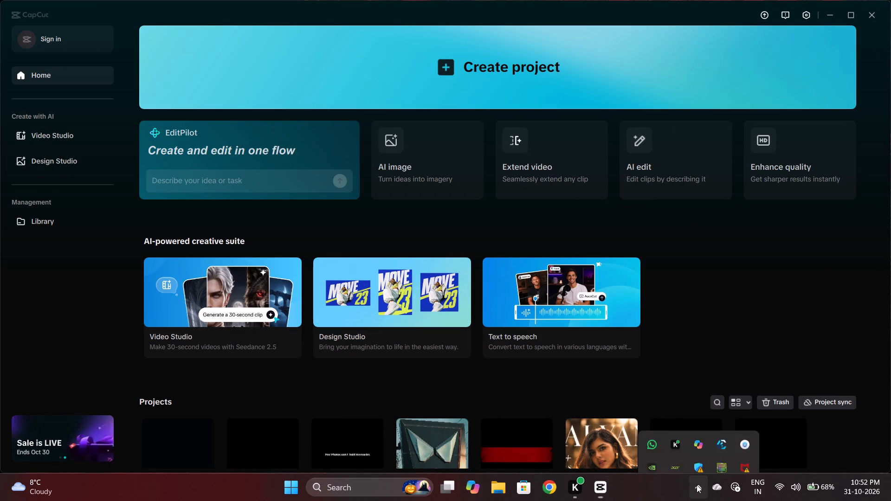
{"action": "left_click", "coordinate": [743, 408]}
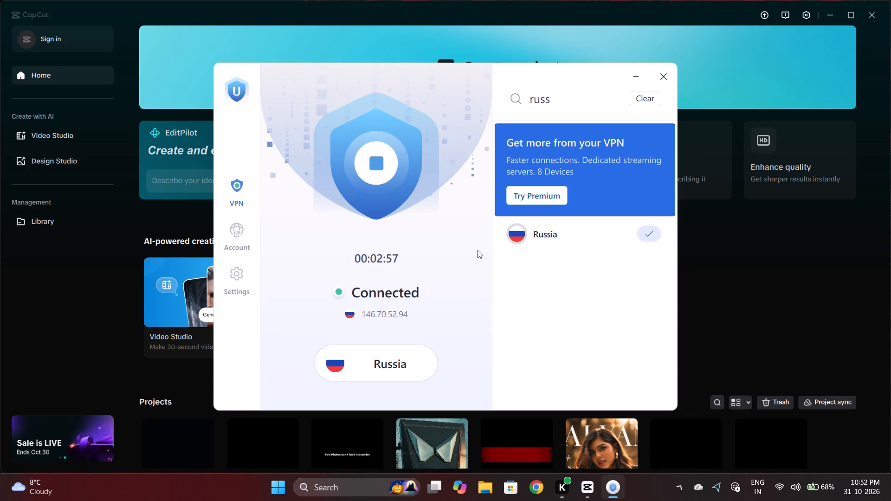
{"action": "left_click", "coordinate": [717, 289]}
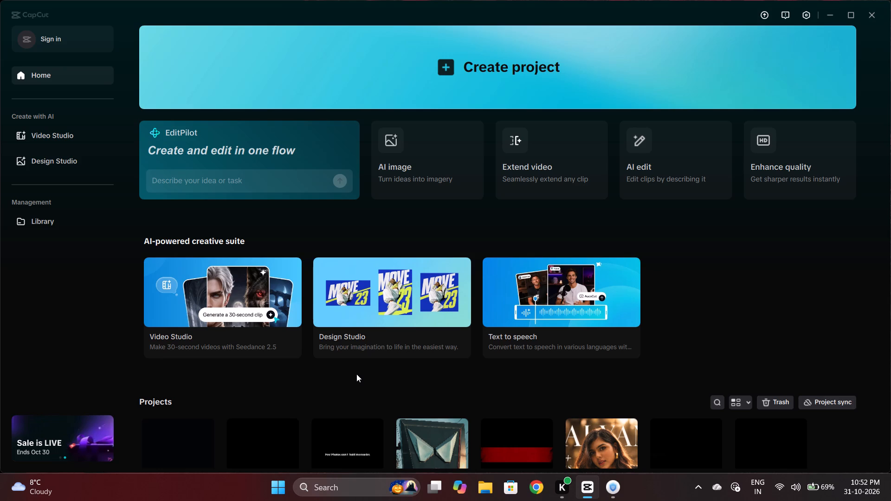
Open project 1030 from the Projects list.
{"action": "scroll", "coordinate": [340, 342], "scroll_direction": "down", "scroll_amount": 3}
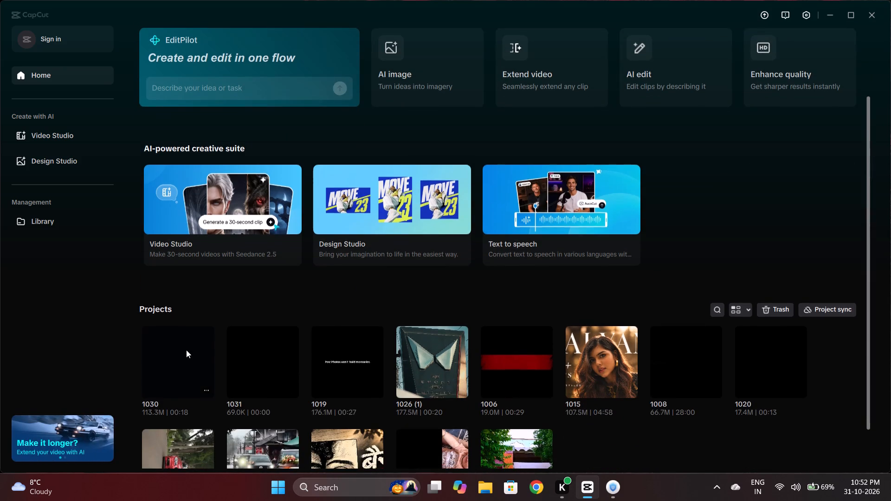
{"action": "left_click", "coordinate": [184, 351]}
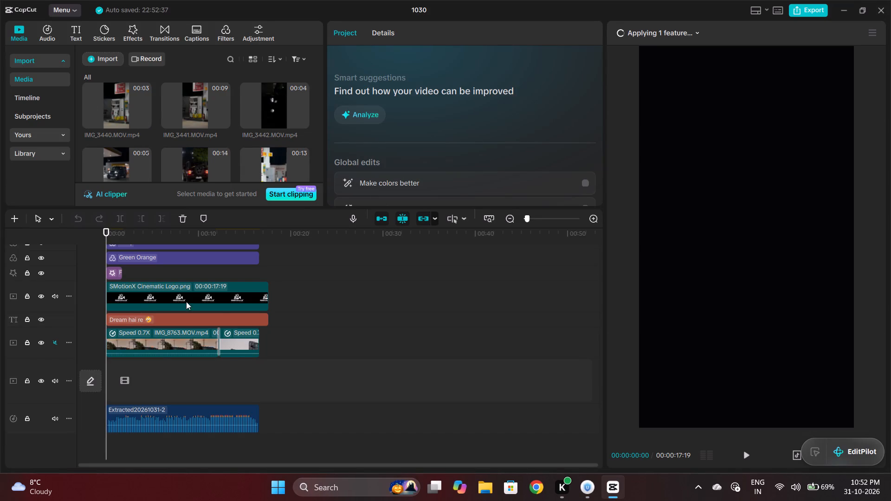
Examine the full length of project 1030's timeline, its filter, effect, logo, text, video and audio tracks, and the empty-area options.
{"action": "left_click", "coordinate": [539, 218]}
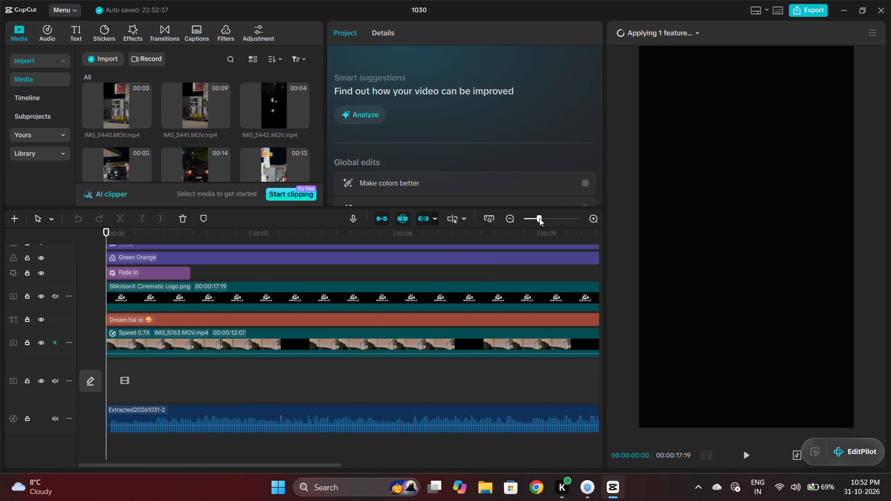
{"action": "left_click", "coordinate": [536, 218]}
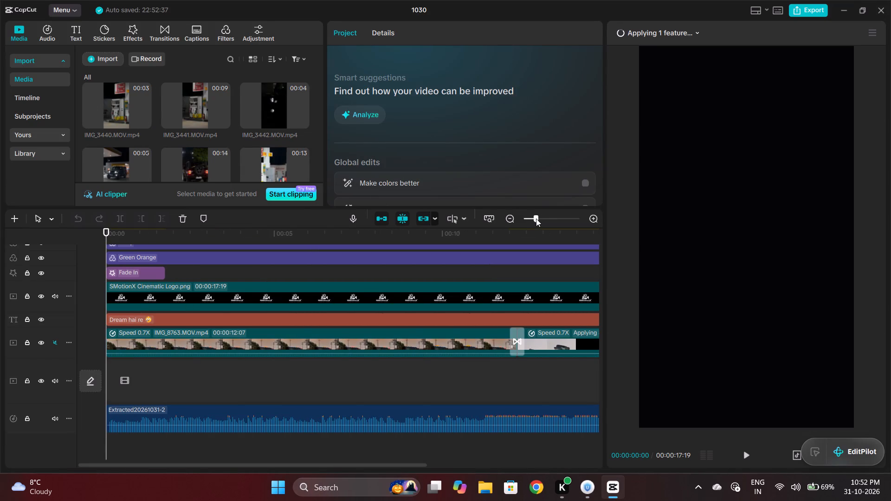
{"action": "left_click", "coordinate": [532, 219]}
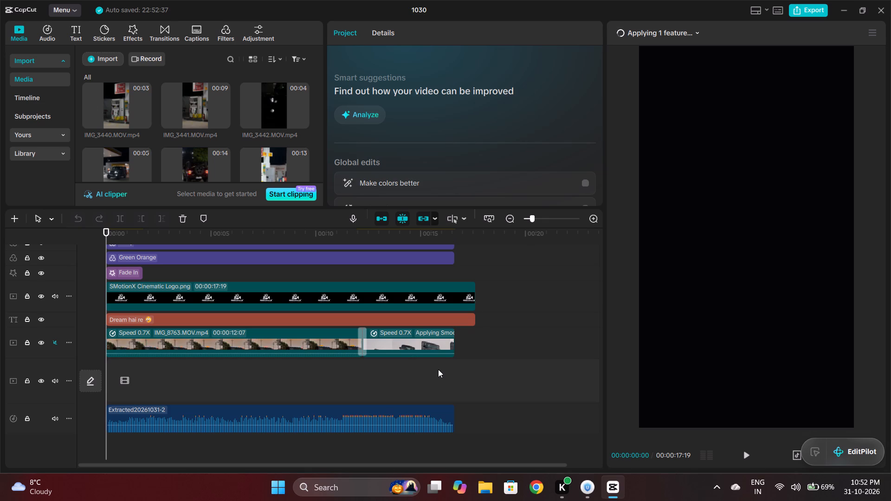
{"action": "right_click", "coordinate": [432, 372]}
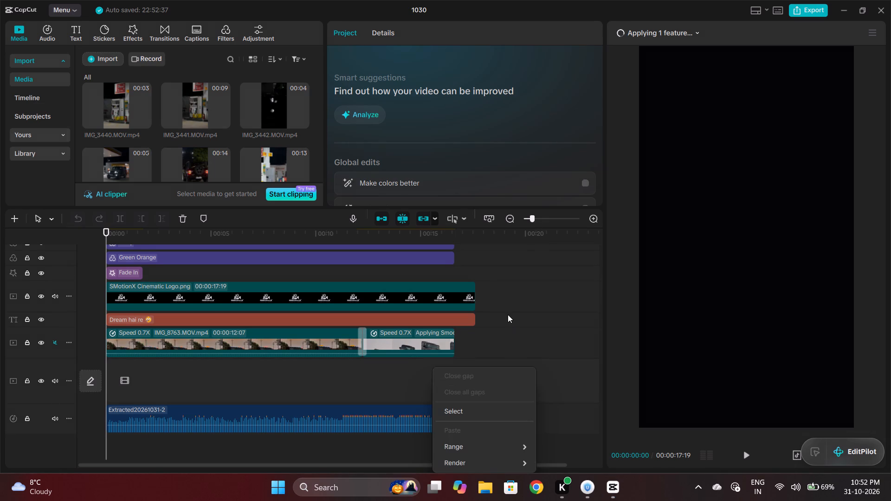
{"action": "right_click", "coordinate": [506, 289]}
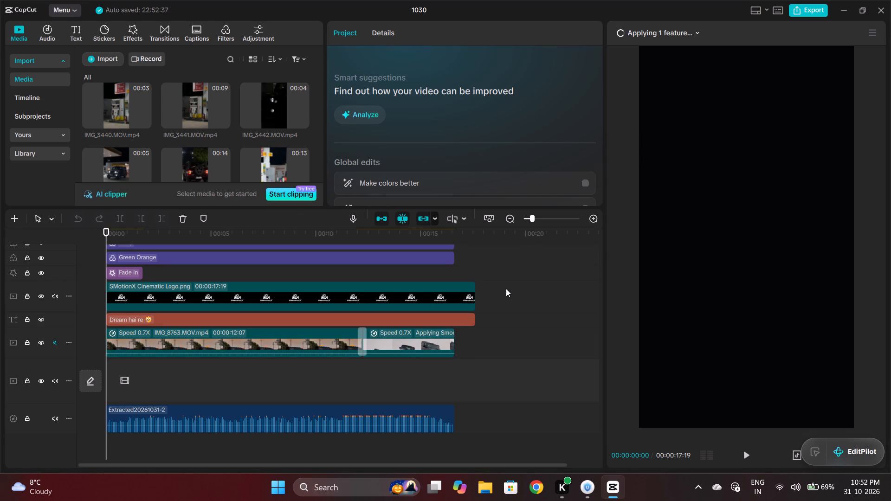
{"action": "scroll", "coordinate": [506, 289], "scroll_direction": "up", "scroll_amount": 9}
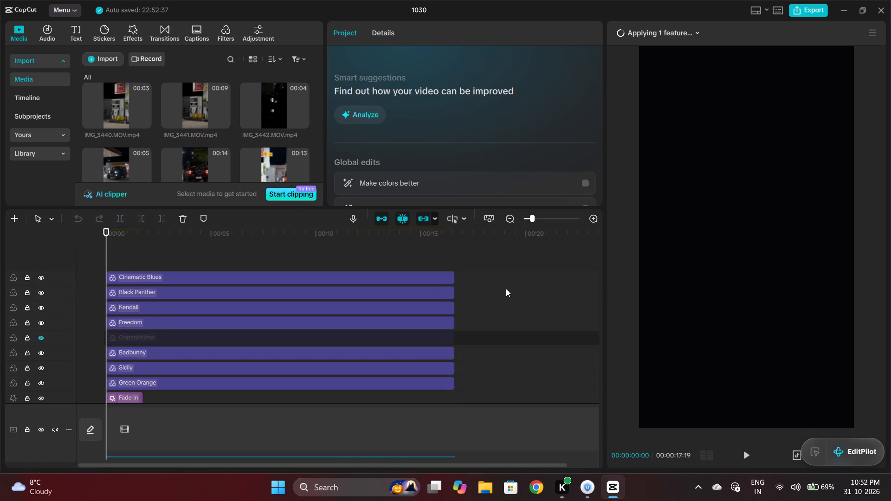
{"action": "scroll", "coordinate": [506, 289], "scroll_direction": "down", "scroll_amount": 12}
{"action": "right_click", "coordinate": [510, 256]}
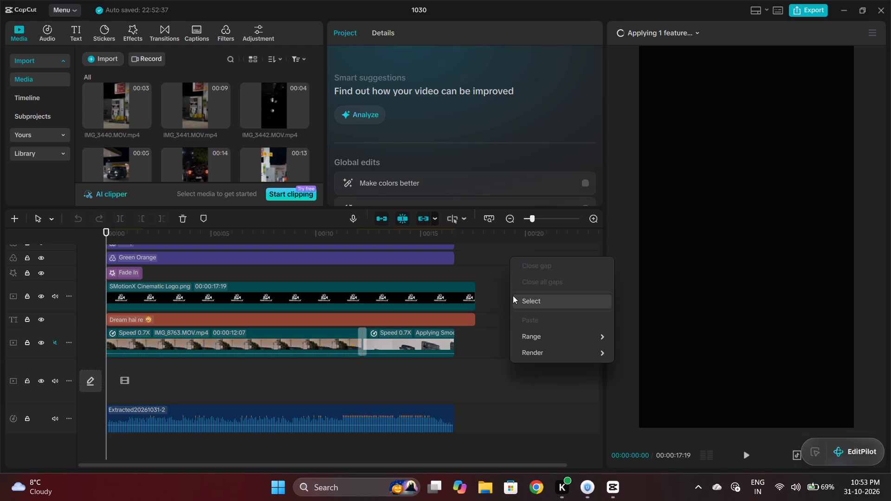
Close project 1030 and return to the home window.
{"action": "left_click", "coordinate": [882, 11]}
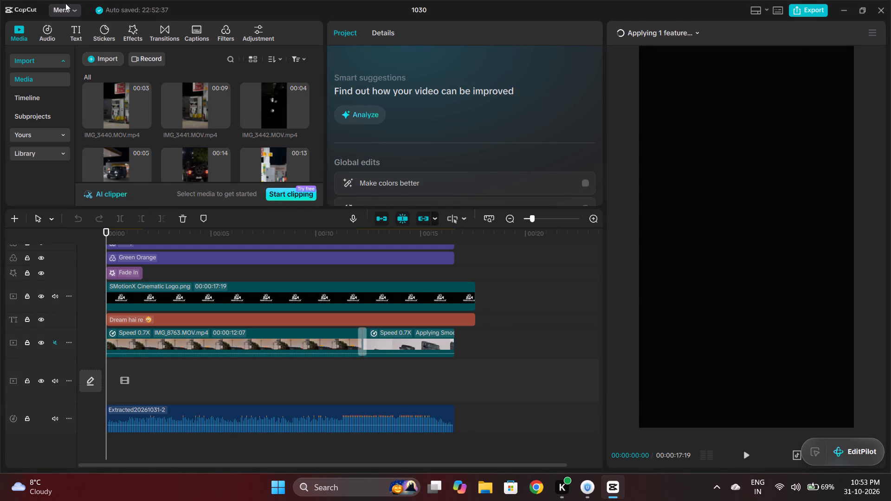
{"action": "left_click", "coordinate": [875, 10]}
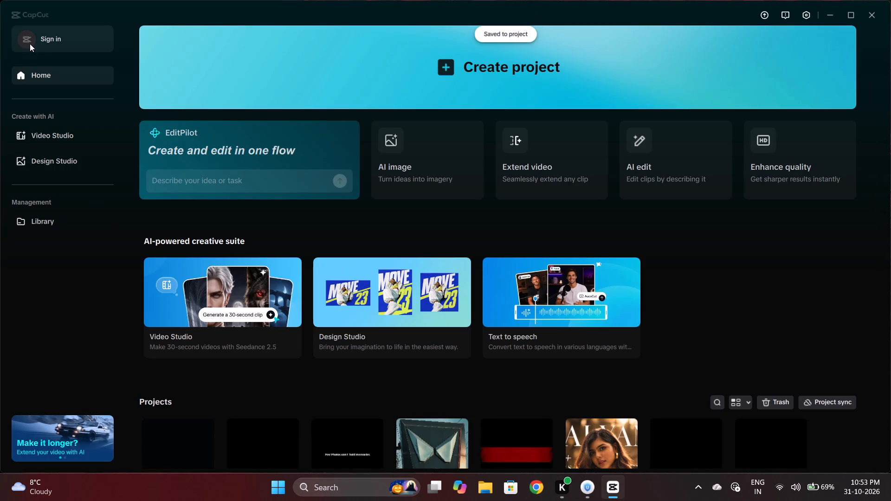
Open the account sign-in options from the home window.
{"action": "left_click", "coordinate": [30, 44]}
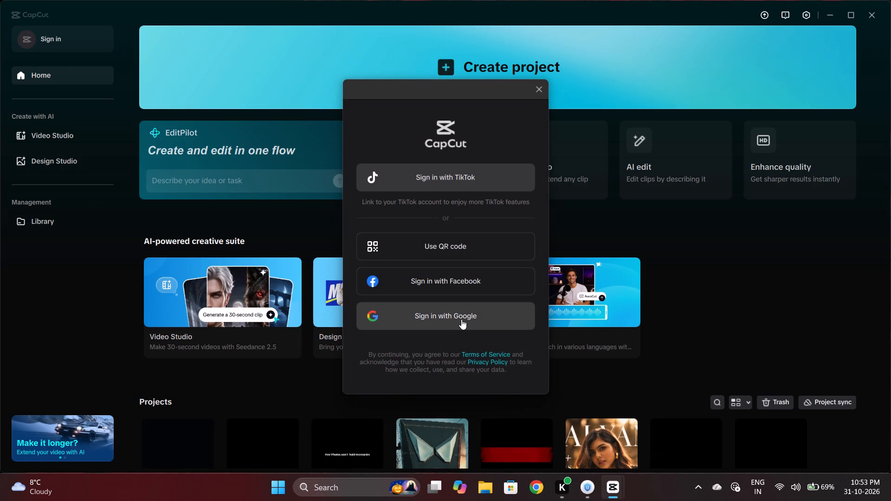
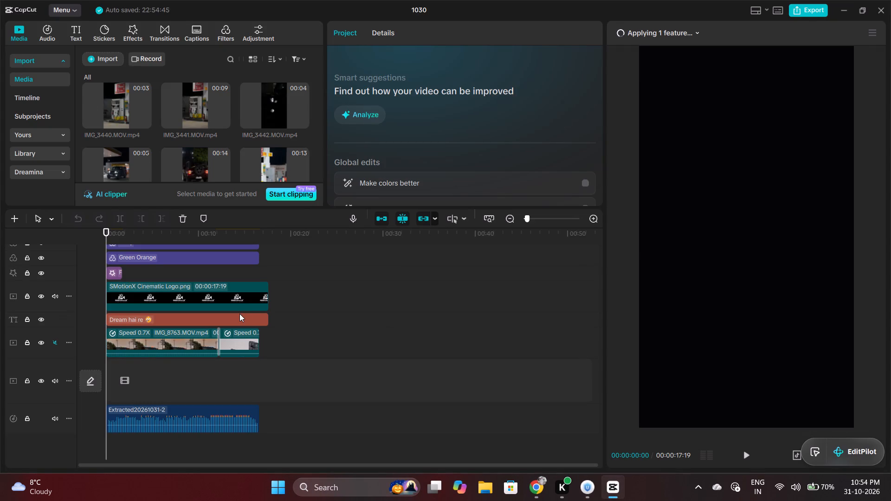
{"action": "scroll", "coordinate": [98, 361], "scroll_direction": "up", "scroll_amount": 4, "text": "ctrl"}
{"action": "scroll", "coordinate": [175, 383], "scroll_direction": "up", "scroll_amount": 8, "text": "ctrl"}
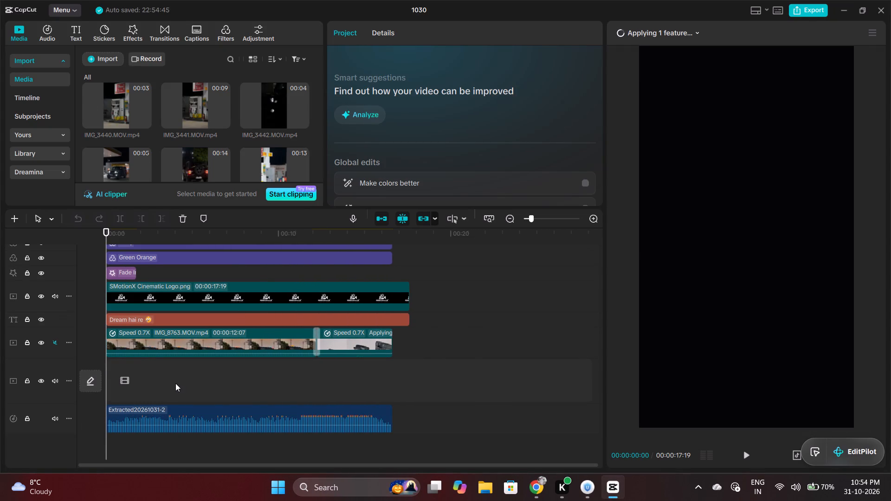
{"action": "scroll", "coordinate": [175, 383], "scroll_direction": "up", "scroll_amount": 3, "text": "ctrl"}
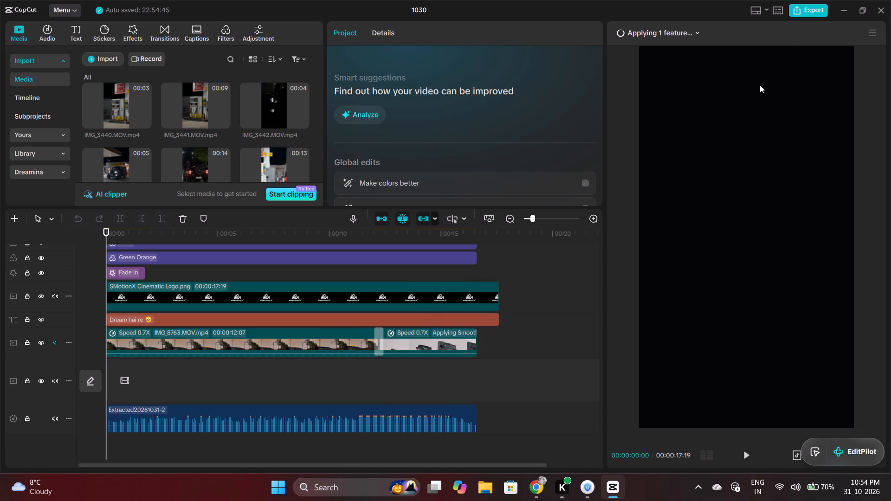
Open the export settings for project 1030 and set the video frame rate to 60fps.
{"action": "left_click", "coordinate": [797, 11]}
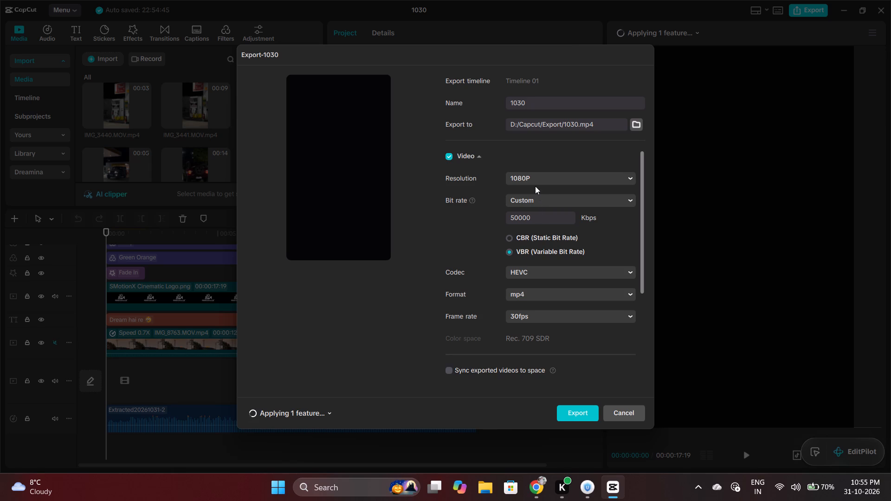
{"action": "left_click", "coordinate": [536, 312]}
{"action": "left_click", "coordinate": [541, 453]}
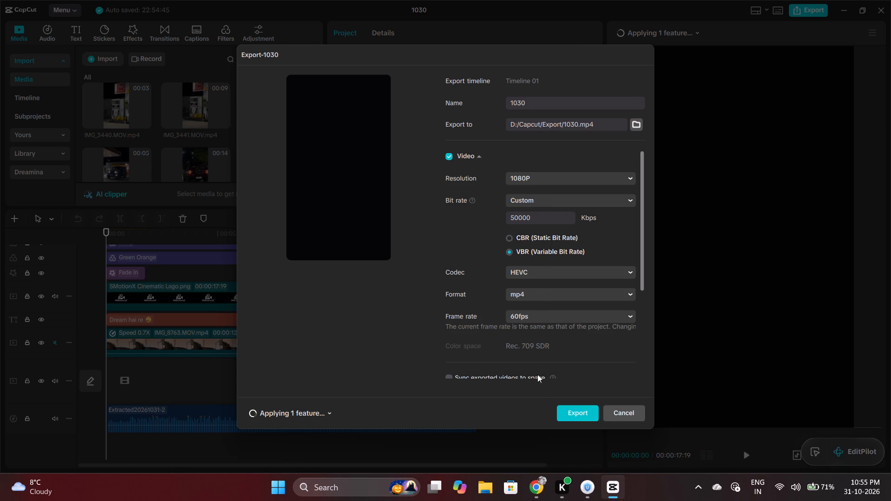
Review all the export settings, from resolution, bit rate, codec and format down to the audio, GIF and copyright options.
{"action": "scroll", "coordinate": [562, 308], "scroll_direction": "down", "scroll_amount": 8}
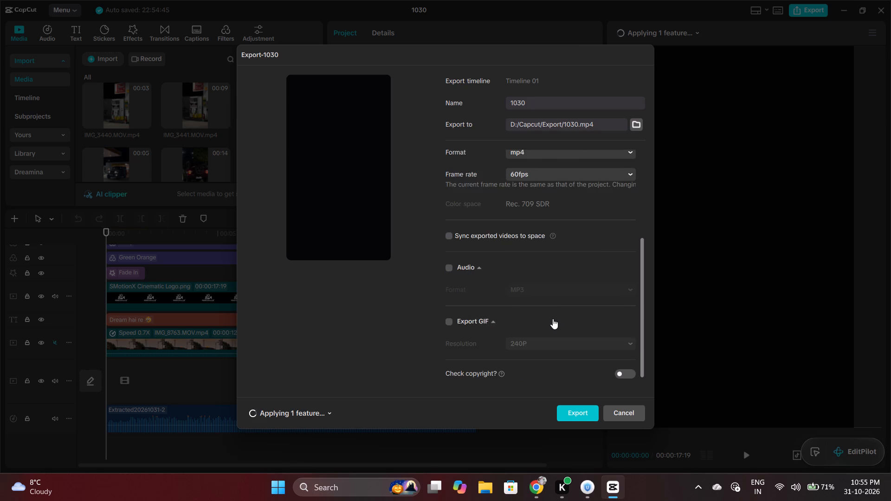
{"action": "scroll", "coordinate": [553, 319], "scroll_direction": "up", "scroll_amount": 12}
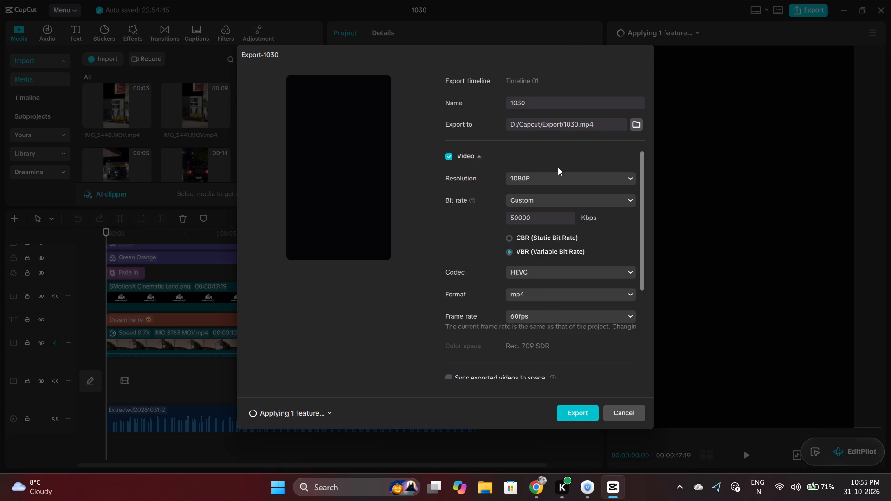
{"action": "scroll", "coordinate": [558, 168], "scroll_direction": "down", "scroll_amount": 5}
{"action": "scroll", "coordinate": [569, 240], "scroll_direction": "up", "scroll_amount": 13}
{"action": "scroll", "coordinate": [569, 240], "scroll_direction": "down", "scroll_amount": 15}
{"action": "scroll", "coordinate": [569, 240], "scroll_direction": "down", "scroll_amount": 7}
{"action": "scroll", "coordinate": [566, 319], "scroll_direction": "up", "scroll_amount": 12}
{"action": "scroll", "coordinate": [566, 319], "scroll_direction": "down", "scroll_amount": 7}
Check the progress of the Smooth slow-mo processing on IMG_8484.MOV.mp4 from the export dialog several times.
{"action": "left_click", "coordinate": [320, 411]}
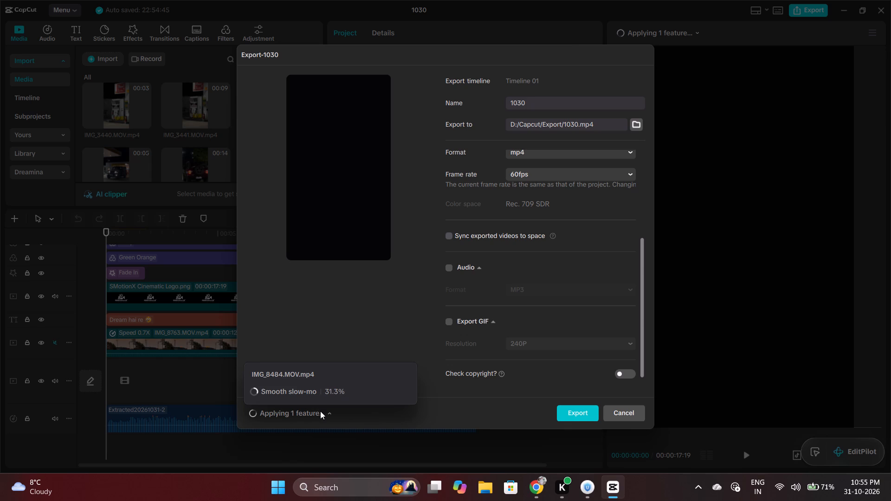
{"action": "double_click", "coordinate": [524, 203]}
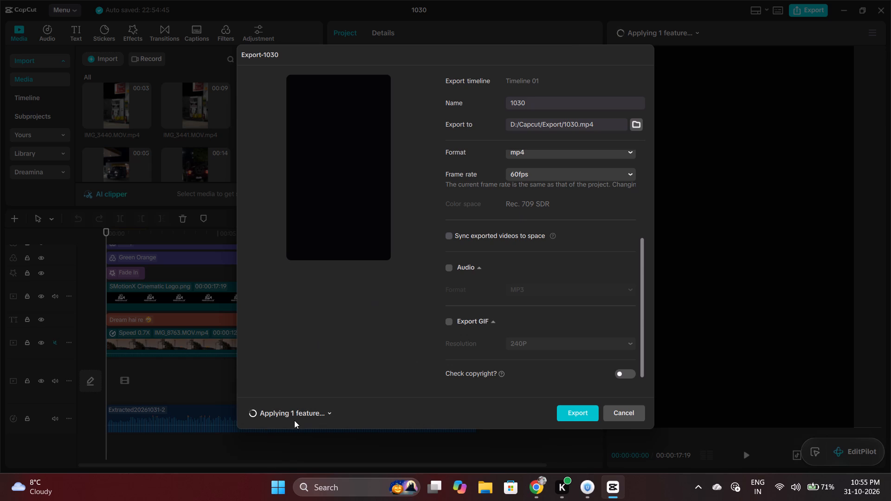
{"action": "left_click", "coordinate": [294, 420]}
{"action": "left_click", "coordinate": [302, 410]}
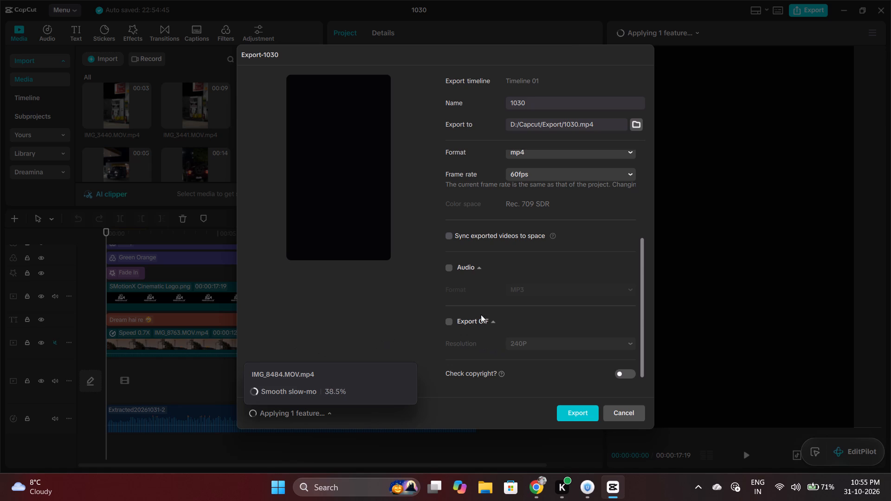
{"action": "left_click", "coordinate": [380, 335]}
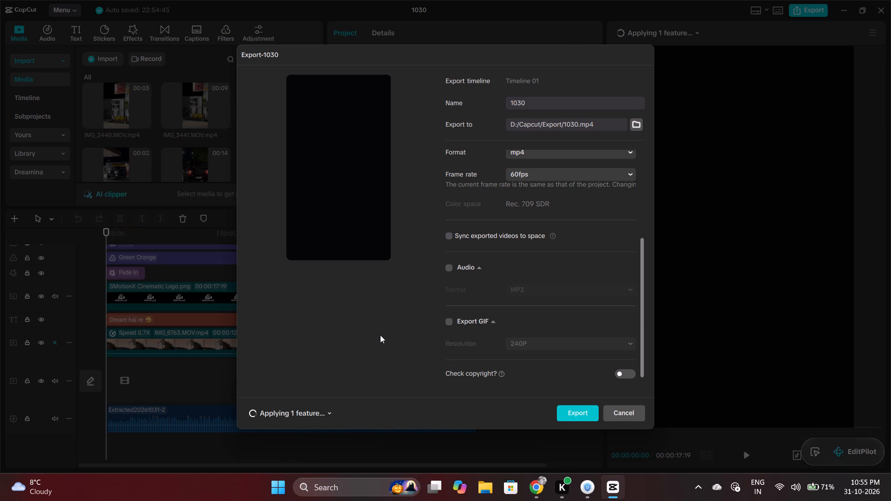
{"action": "left_click", "coordinate": [330, 413]}
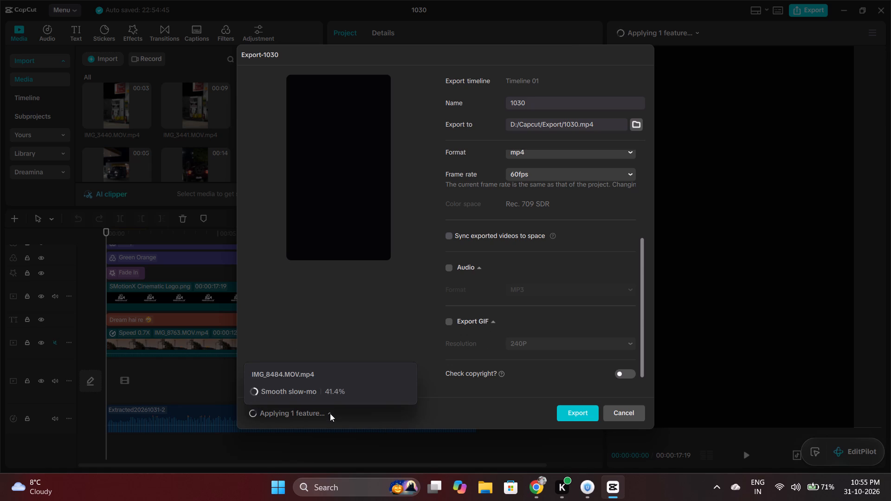
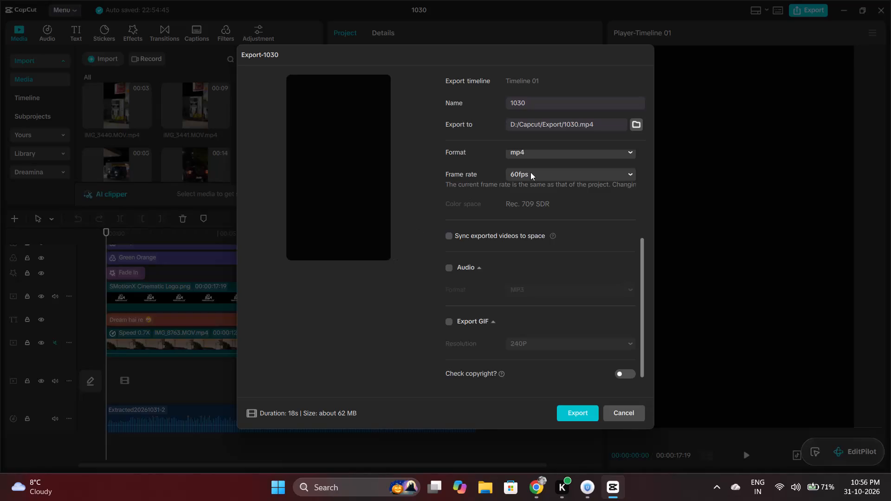
Start exporting project 1030 as an mp4 to the Capcut Export folder with the current video settings.
{"action": "scroll", "coordinate": [525, 252], "scroll_direction": "down", "scroll_amount": 3}
{"action": "scroll", "coordinate": [525, 274], "scroll_direction": "up", "scroll_amount": 5}
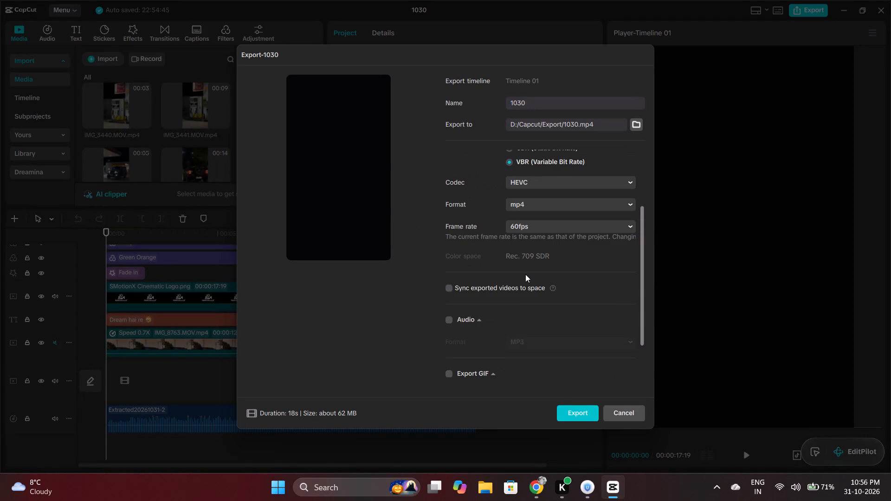
{"action": "scroll", "coordinate": [525, 274], "scroll_direction": "up", "scroll_amount": 11}
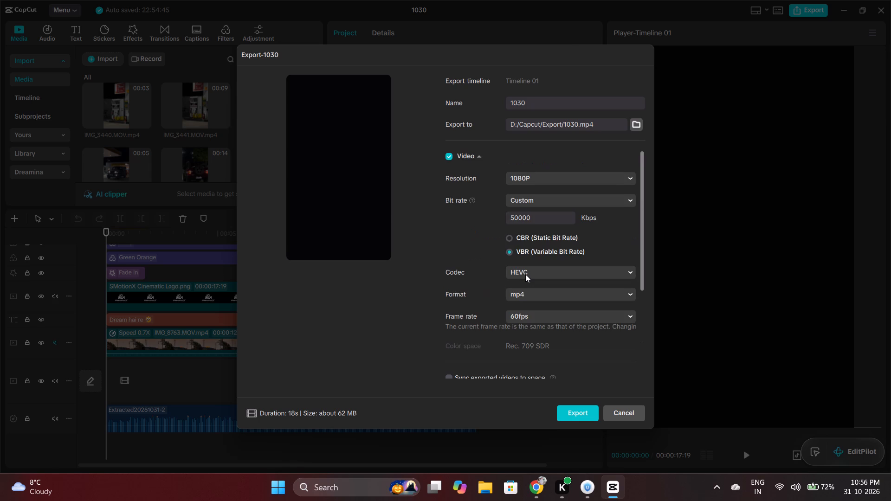
{"action": "left_click", "coordinate": [572, 415]}
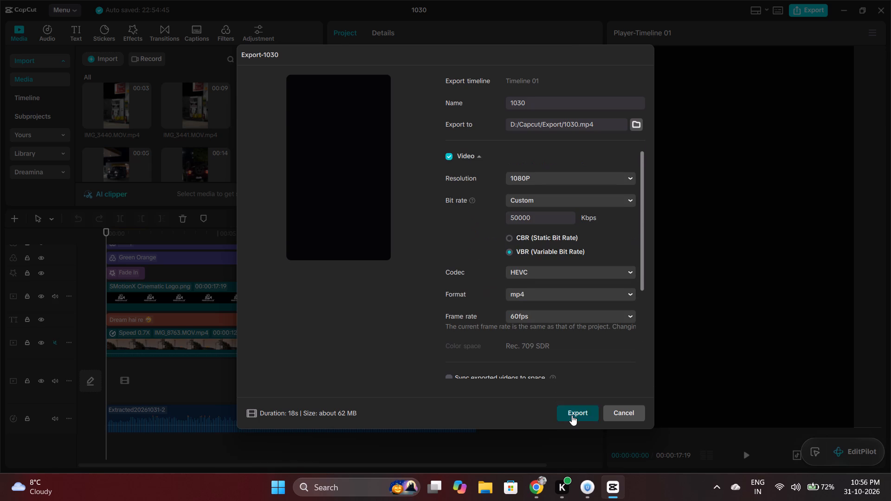
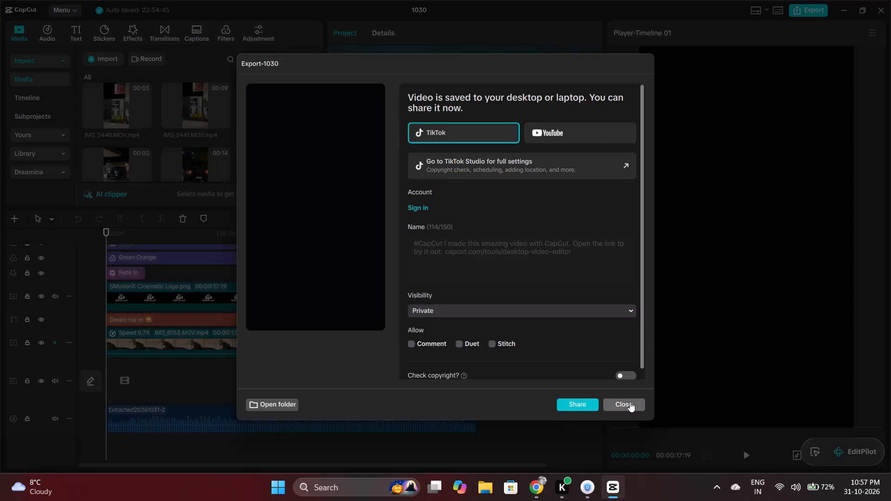
Dismiss the finished export window for project 1030 without sharing the video to TikTok or YouTube.
{"action": "left_click", "coordinate": [630, 402]}
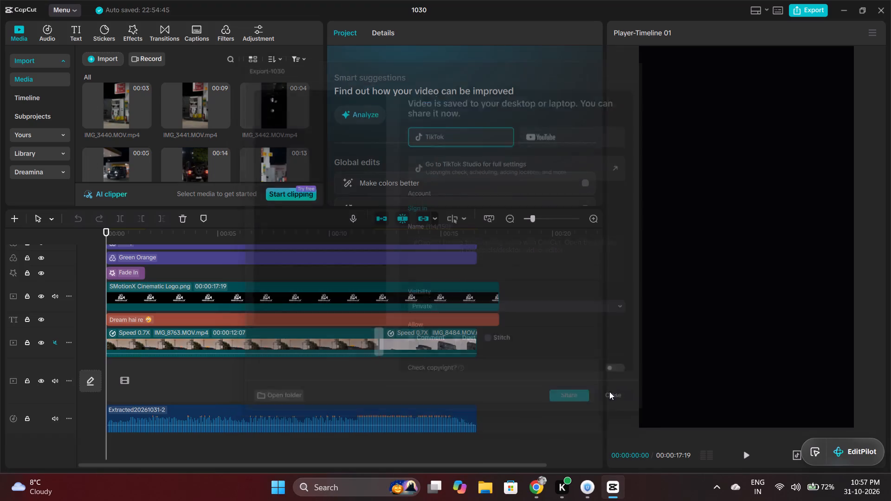
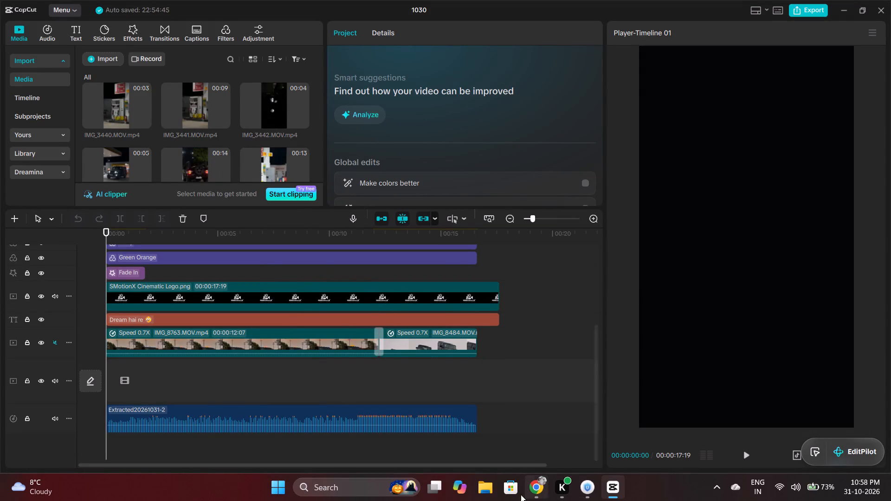
Switch to File Explorer and browse the connected A35 phone's internal storage, examining the CapCut and Camera folders inside DCIM.
{"action": "left_click", "coordinate": [490, 494]}
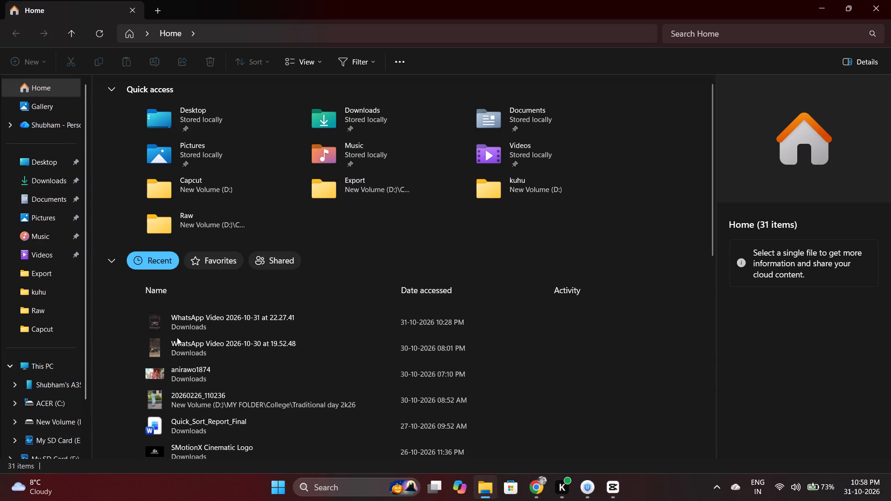
{"action": "left_click", "coordinate": [49, 421]}
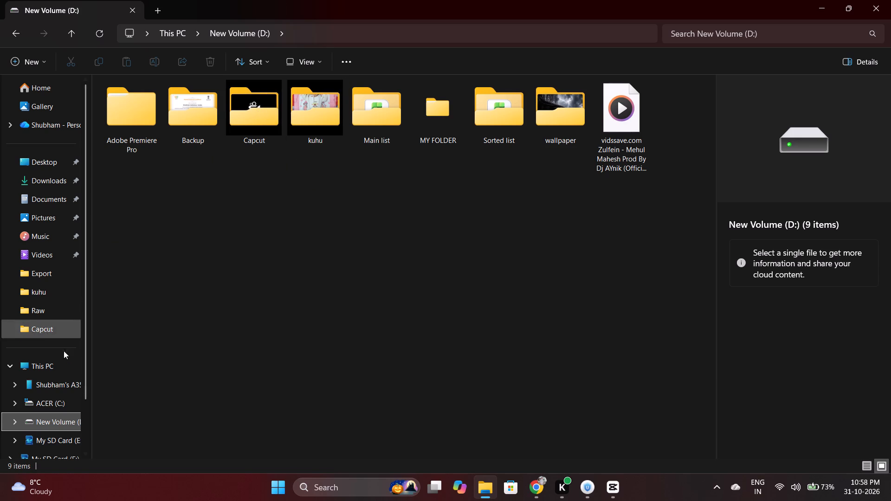
{"action": "left_click", "coordinate": [62, 390]}
{"action": "double_click", "coordinate": [215, 102]}
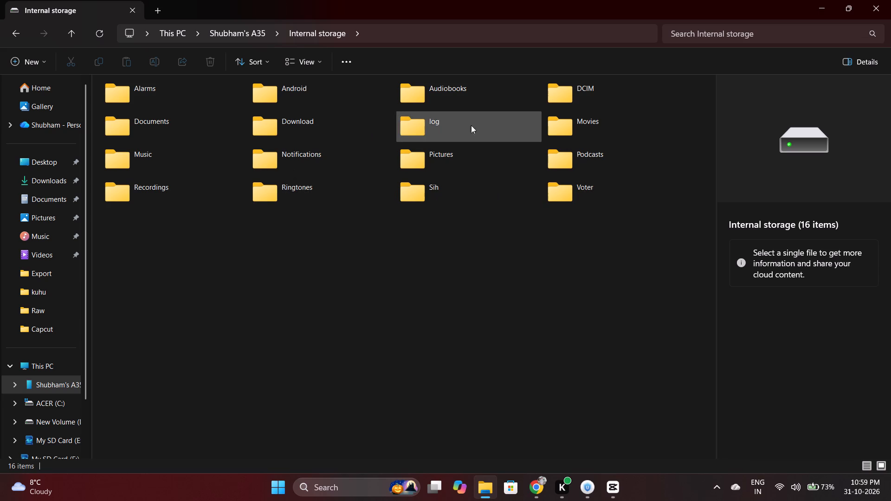
{"action": "double_click", "coordinate": [585, 91]}
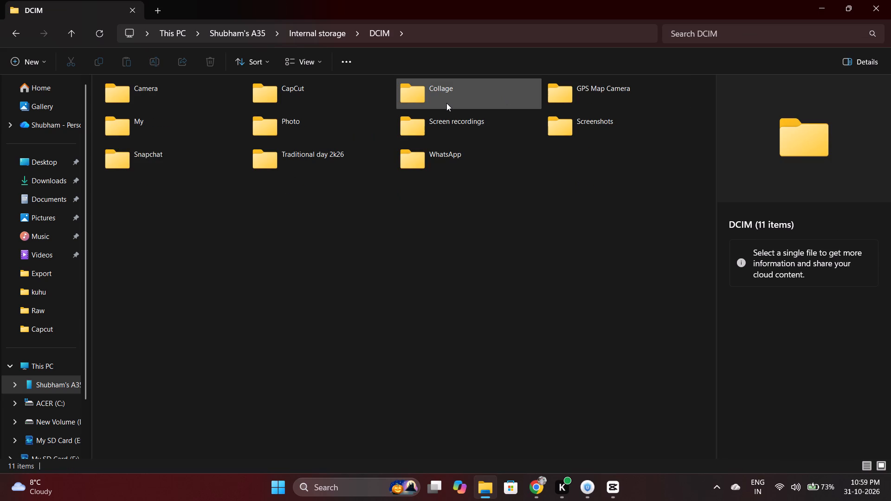
{"action": "double_click", "coordinate": [329, 107]}
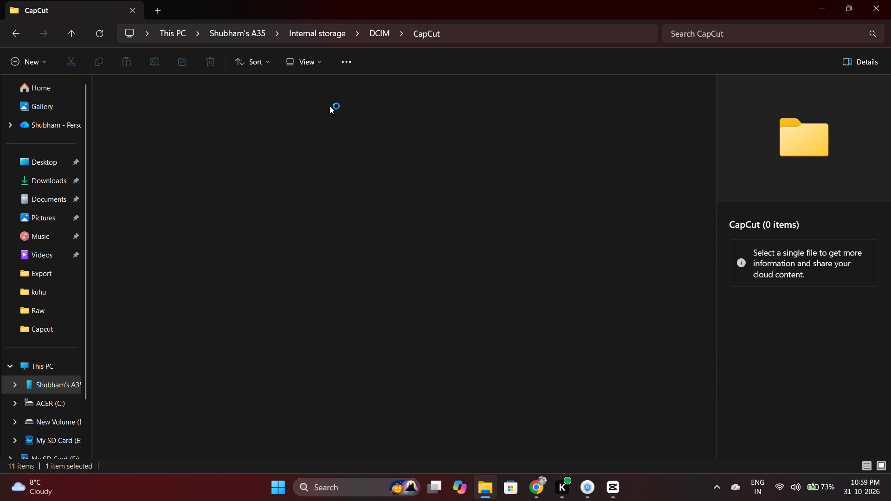
{"action": "left_click_drag", "start_coordinate": [348, 113], "coordinate": [374, 104]}
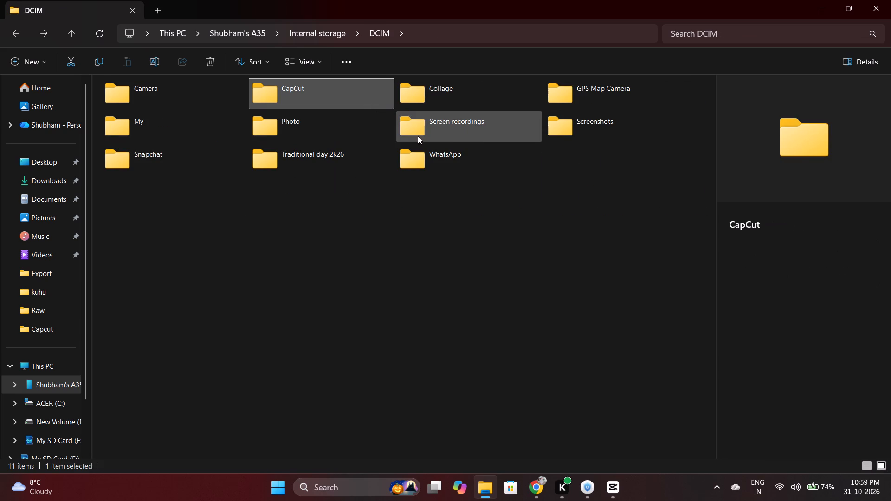
{"action": "double_click", "coordinate": [189, 101]}
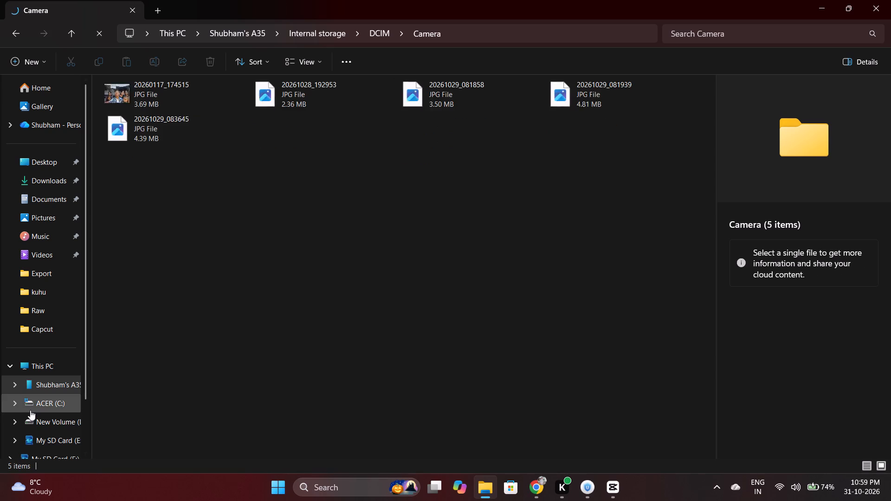
{"action": "left_click_drag", "start_coordinate": [164, 251], "coordinate": [183, 251]}
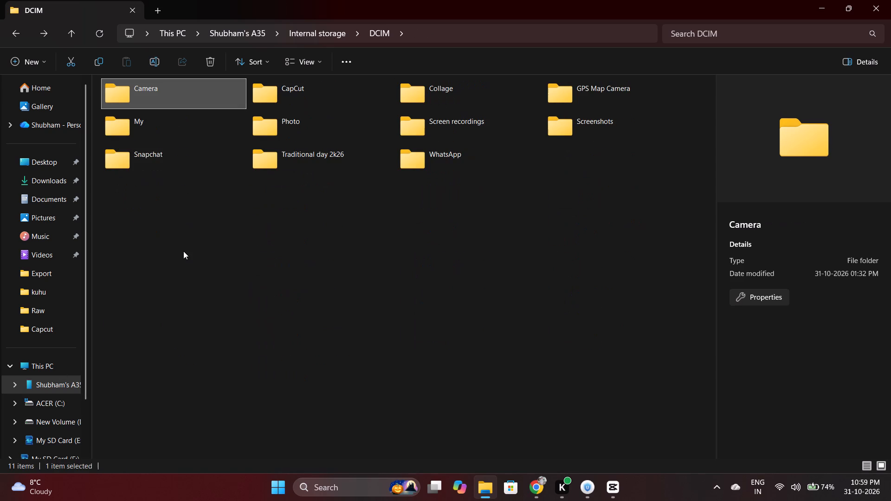
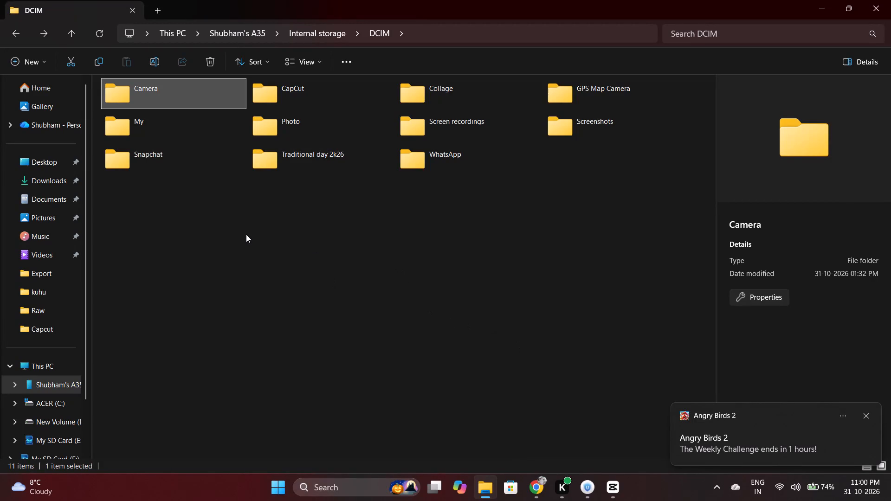
Go to the Export folder inside Capcut on New Volume (D:), preview the 1030 video, and close the player.
{"action": "double_click", "coordinate": [322, 102]}
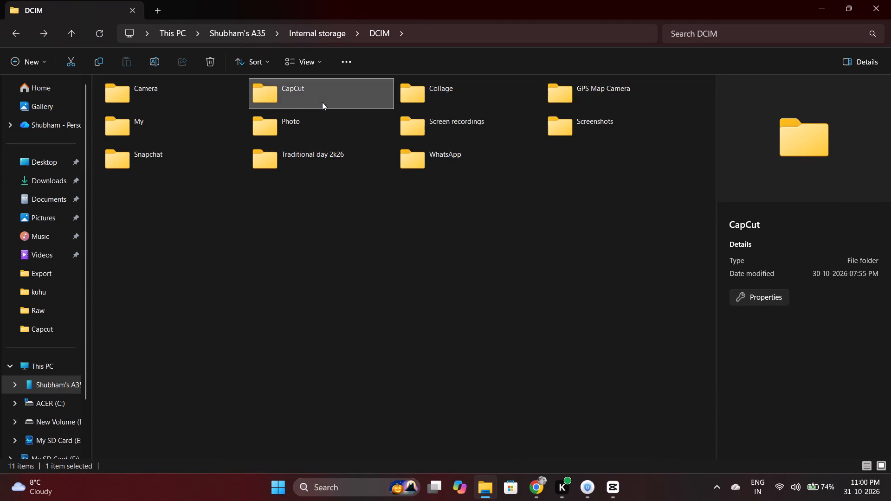
{"action": "left_click", "coordinate": [46, 417]}
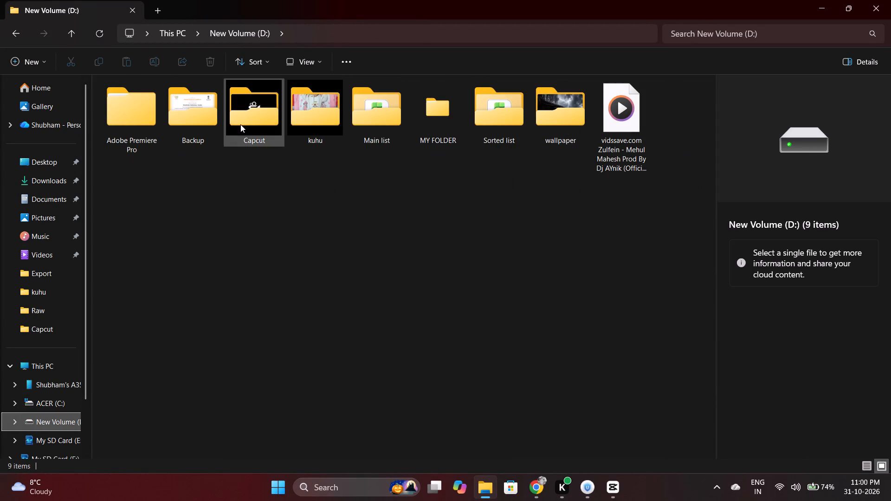
{"action": "double_click", "coordinate": [240, 124]}
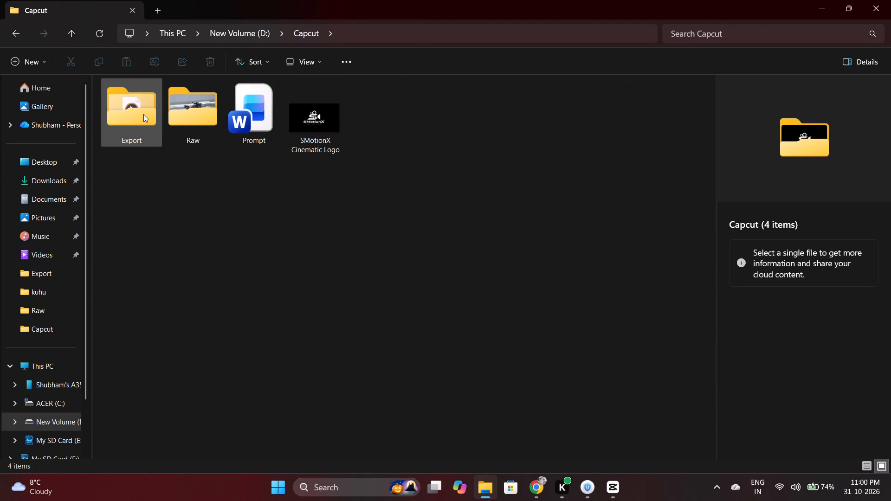
{"action": "double_click", "coordinate": [138, 114]}
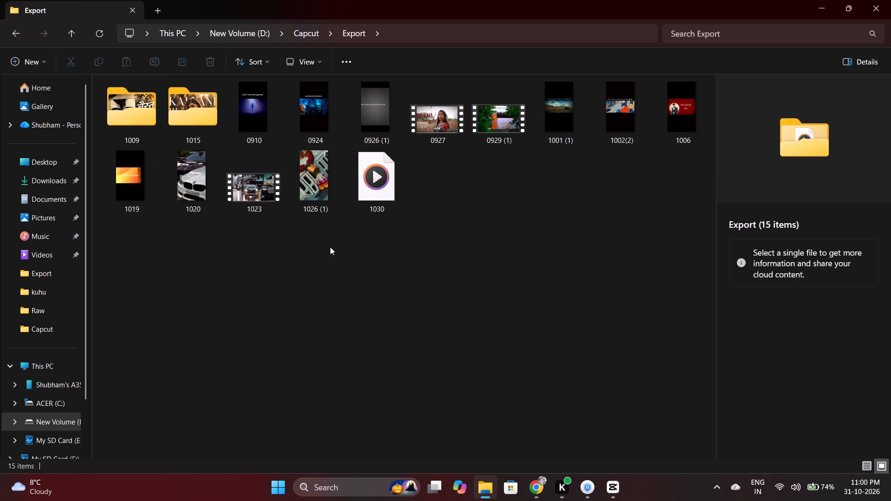
{"action": "double_click", "coordinate": [362, 202]}
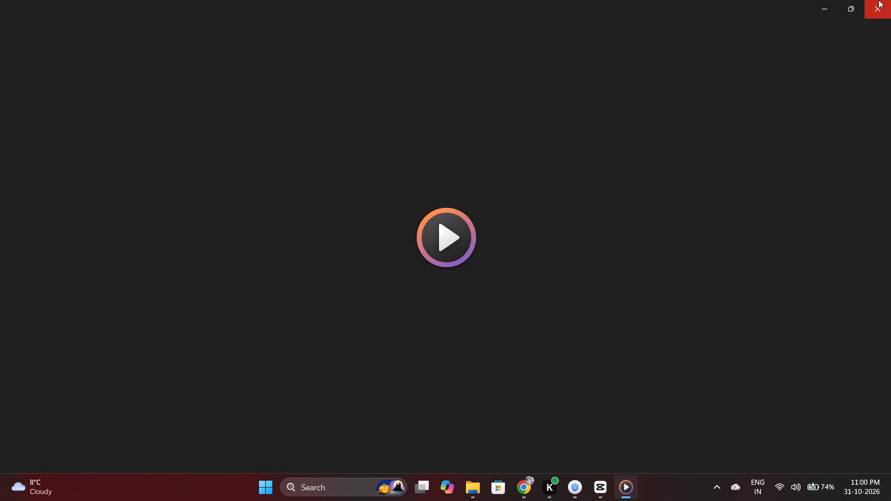
{"action": "left_click", "coordinate": [878, 0]}
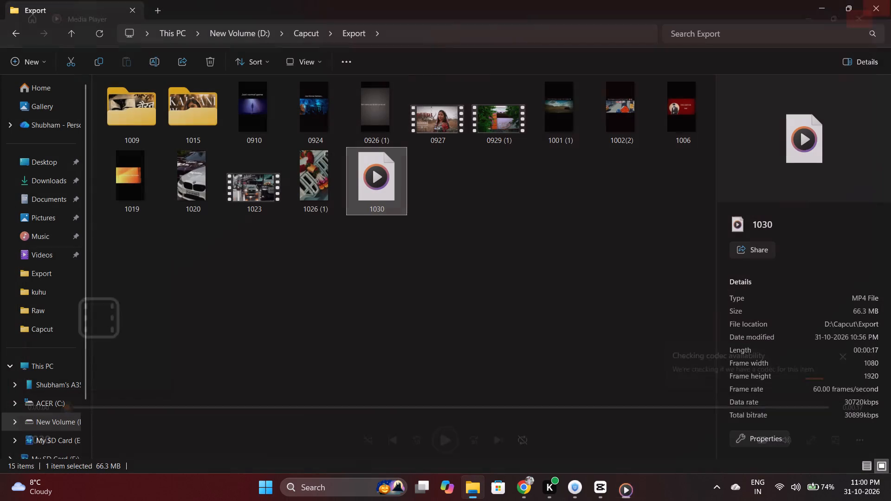
Copy the 1030 video from the Export folder into the CapCut folder inside the A35 phone's DCIM folder.
{"action": "key", "text": "ctrl+c"}
{"action": "left_click", "coordinate": [390, 187]}
{"action": "left_click", "coordinate": [390, 187]}
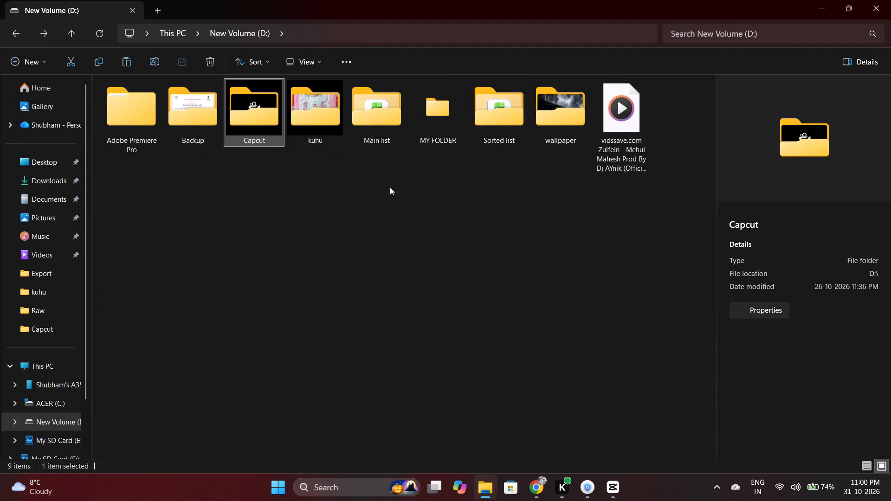
{"action": "left_click", "coordinate": [391, 187]}
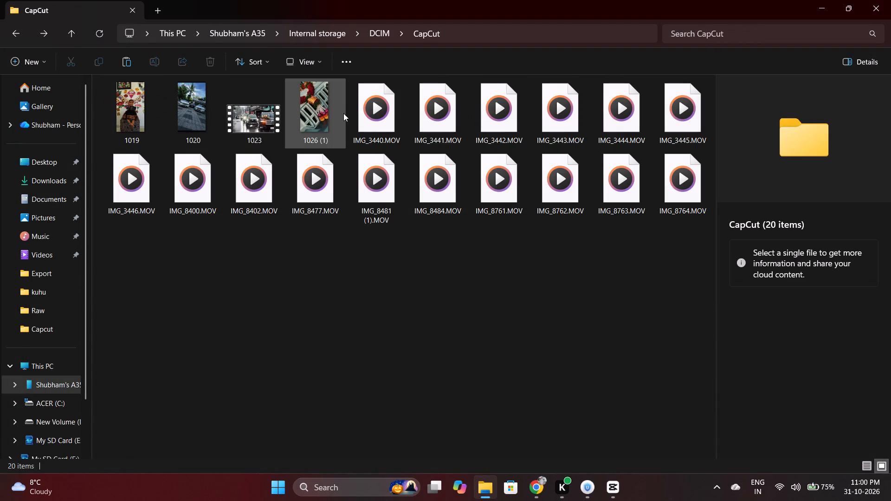
{"action": "key", "text": "ctrl+v"}
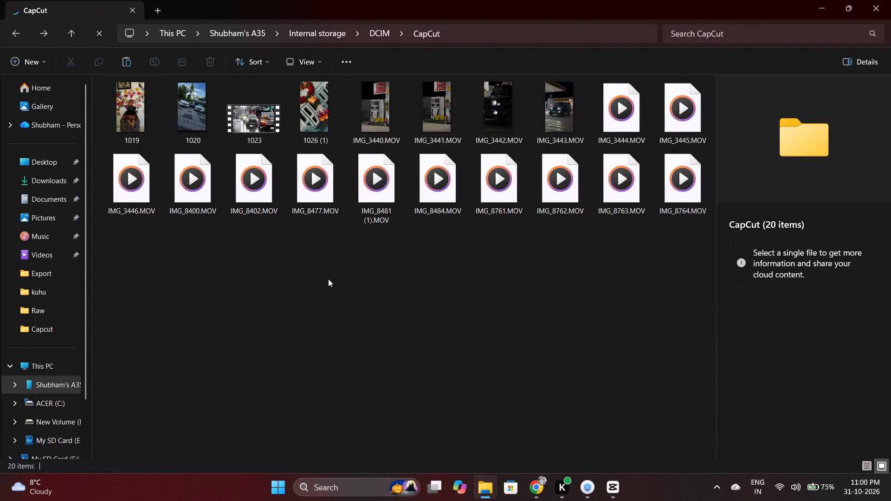
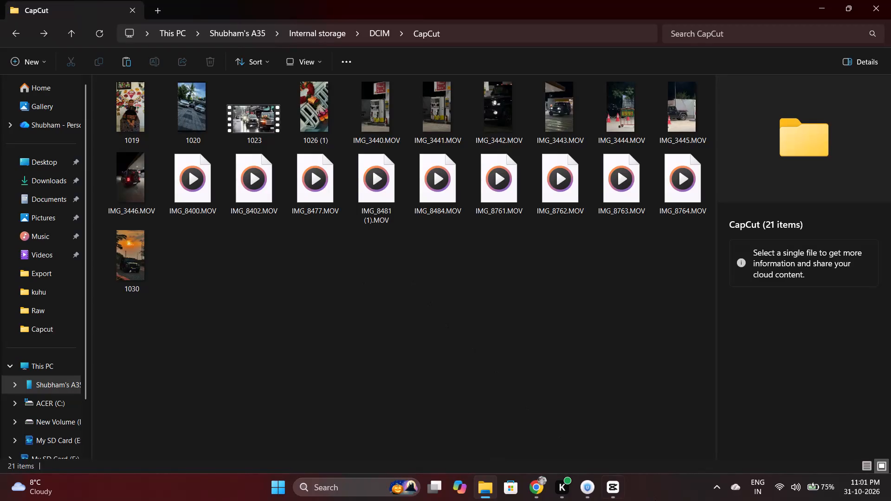
Switch to CapCut and delete all the text of the "Dream hai re" title on the timeline, leaving its text empty.
{"action": "left_click", "coordinate": [616, 493]}
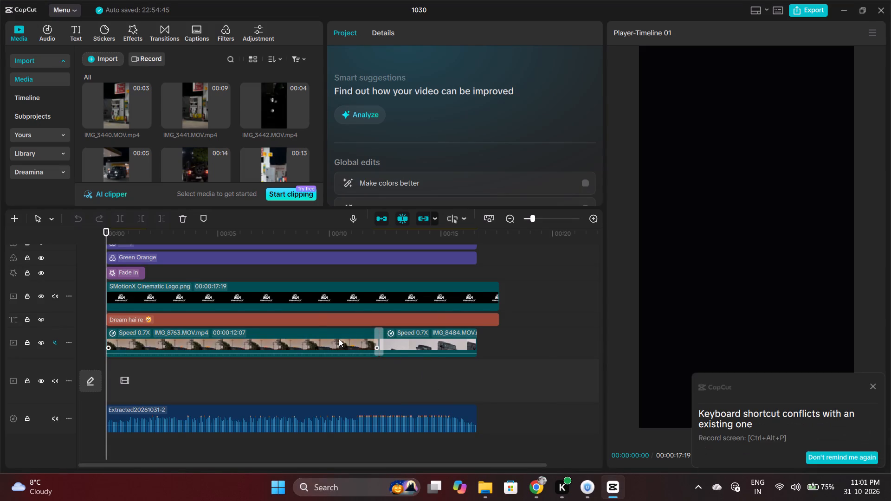
{"action": "scroll", "coordinate": [317, 341], "scroll_direction": "up", "scroll_amount": 5}
{"action": "scroll", "coordinate": [256, 329], "scroll_direction": "up", "scroll_amount": 6}
{"action": "scroll", "coordinate": [215, 328], "scroll_direction": "down", "scroll_amount": 6}
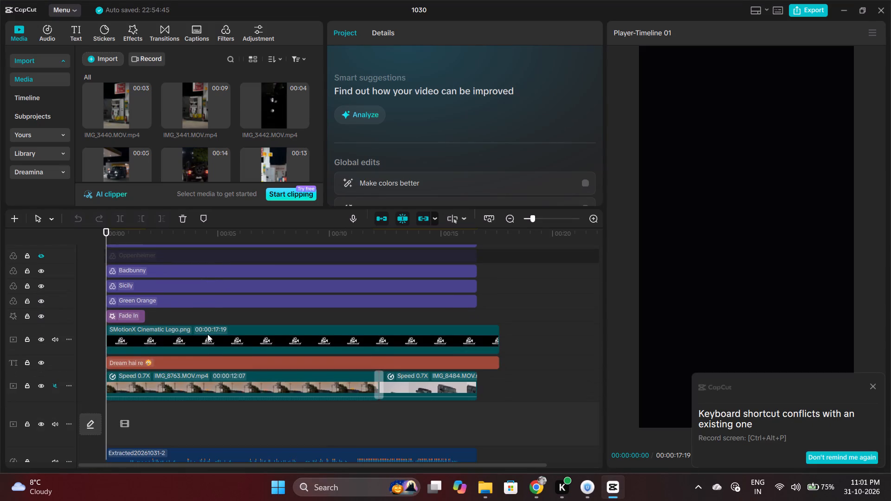
{"action": "scroll", "coordinate": [207, 334], "scroll_direction": "down", "scroll_amount": 2}
{"action": "left_click", "coordinate": [179, 337]}
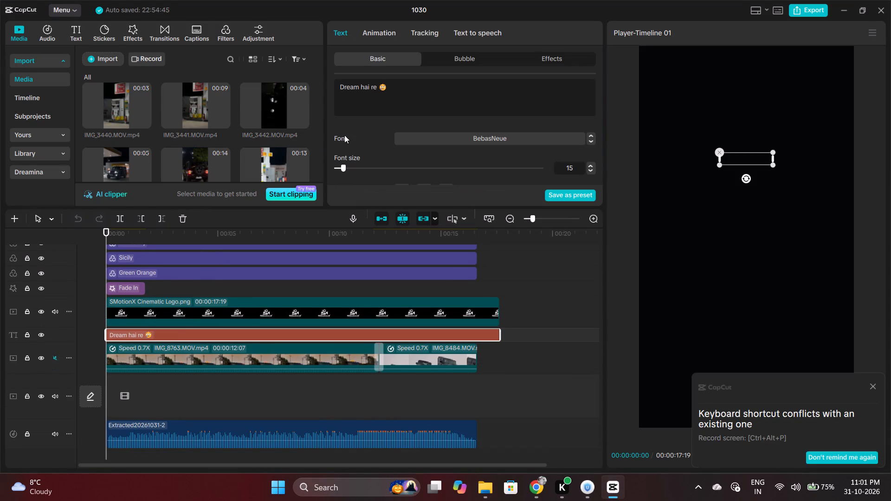
{"action": "left_click", "coordinate": [388, 88]}
{"action": "key", "text": "Right"}
{"action": "key", "text": "Right"}
{"action": "key", "text": "Right"}
{"action": "key", "text": "Right"}
{"action": "key", "text": "Right"}
{"action": "key", "text": "Right"}
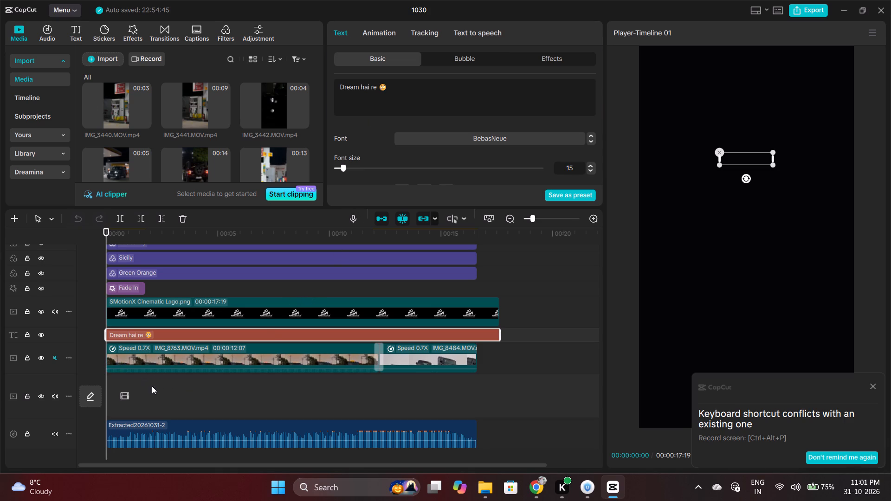
{"action": "left_click", "coordinate": [152, 386]}
{"action": "left_click", "coordinate": [159, 338]}
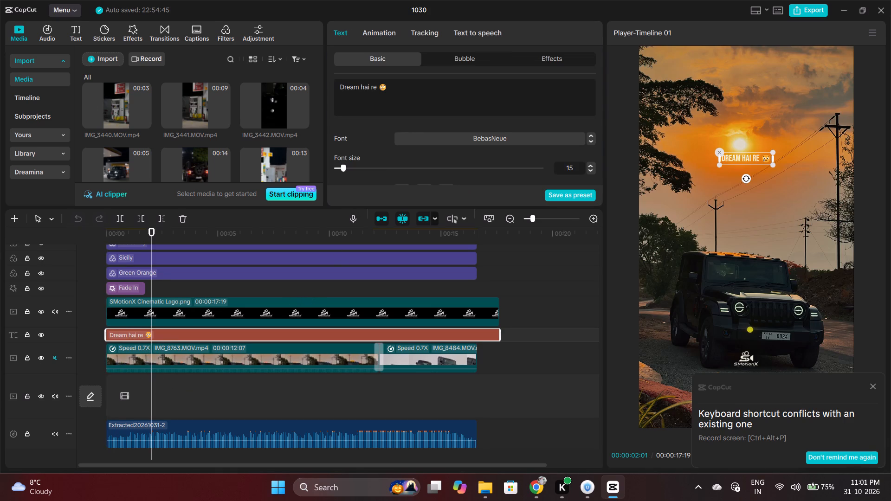
{"action": "left_click", "coordinate": [392, 88]}
{"action": "key", "text": "BackSpace"}
{"action": "key", "text": "BackSpace"}
{"action": "key", "text": "BackSpace"}
{"action": "key", "text": "BackSpace"}
{"action": "key", "text": "BackSpace"}
{"action": "key", "text": "BackSpace"}
{"action": "key", "text": "BackSpace"}
{"action": "key", "text": "BackSpace"}
{"action": "key", "text": "BackSpace"}
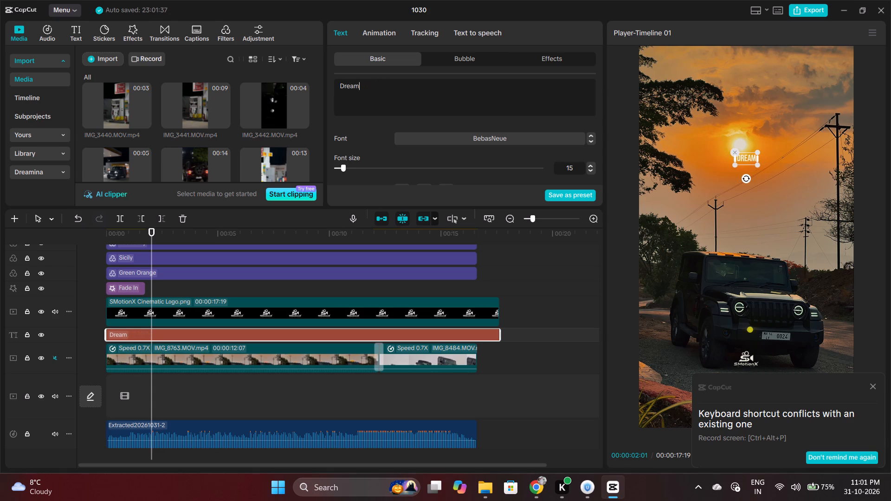
{"action": "key", "text": "BackSpace"}
{"action": "key", "text": "BackSpace"}
{"action": "key", "text": "BackSpace"}
{"action": "key", "text": "BackSpace"}
{"action": "key", "text": "BackSpace"}
{"action": "key", "text": "BackSpace"}
{"action": "key", "text": "BackSpace"}
{"action": "key", "text": "BackSpace"}
{"action": "key", "text": "BackSpace"}
{"action": "key", "text": "BackSpace"}
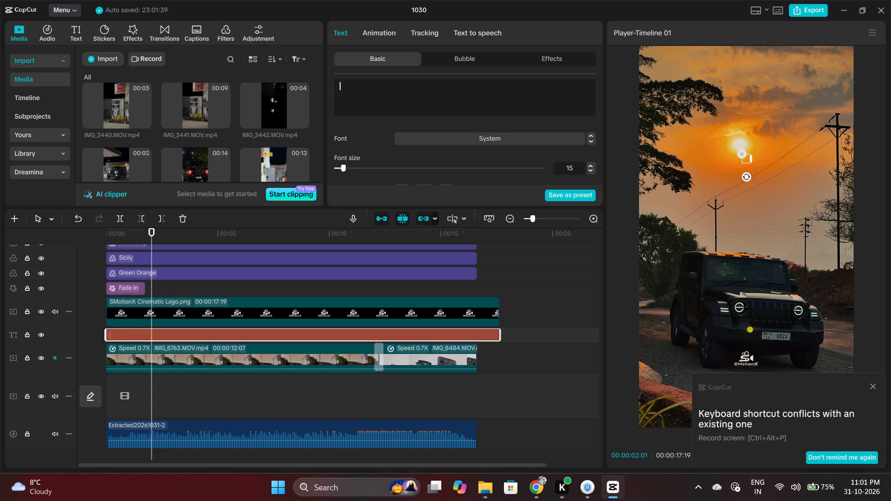
{"action": "key", "text": "BackSpace"}
{"action": "key", "text": "BackSpace"}
Export the video with the H.264 codec as a 1080P, 30fps mp4 to D:/Capcut/Export, and close the export dialog.
{"action": "left_click", "coordinate": [817, 8]}
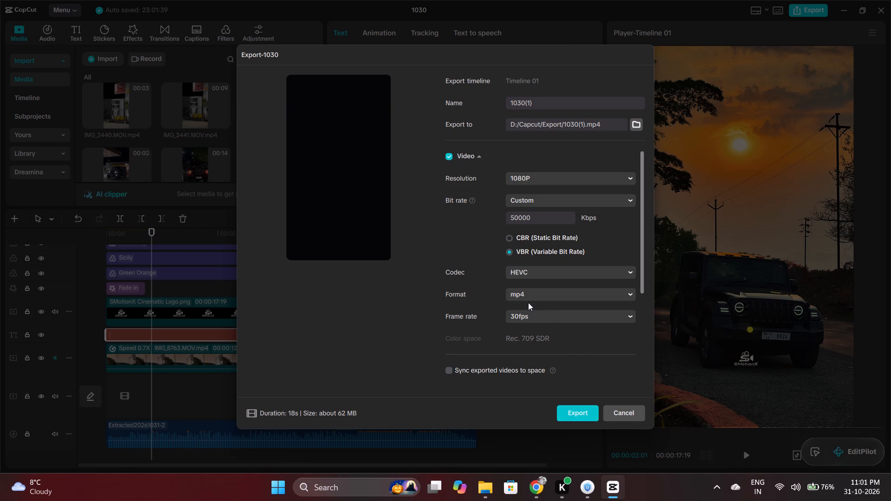
{"action": "left_click", "coordinate": [526, 276]}
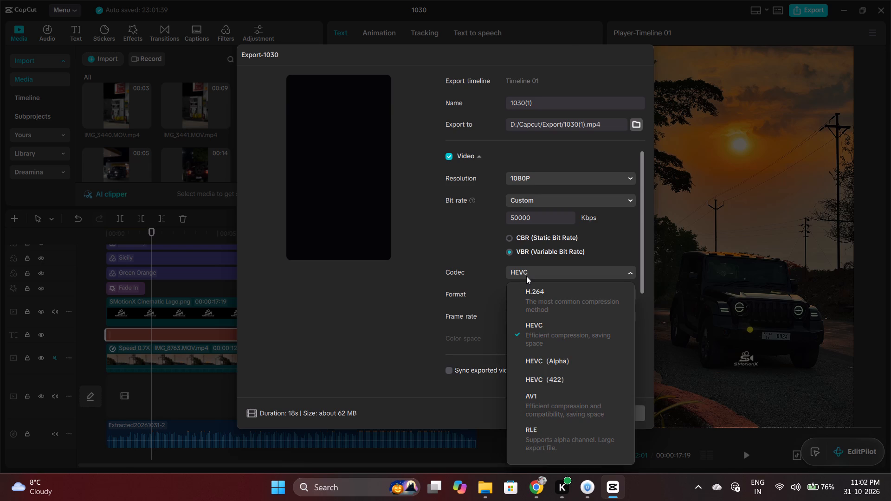
{"action": "left_click", "coordinate": [534, 314]}
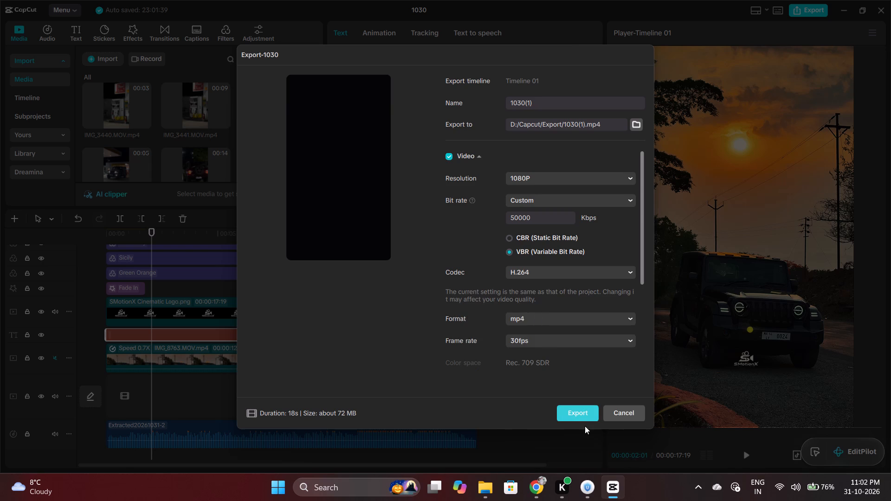
{"action": "left_click", "coordinate": [582, 415]}
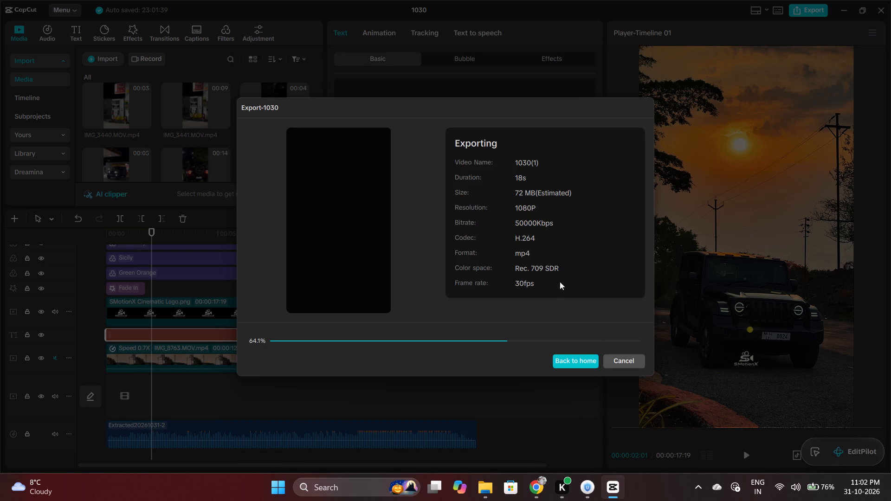
{"action": "scroll", "coordinate": [544, 225], "scroll_direction": "down", "scroll_amount": 10}
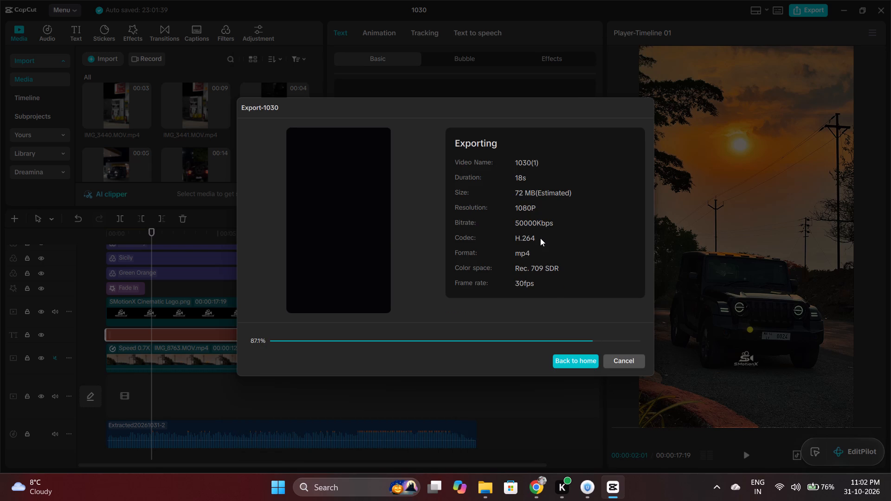
{"action": "scroll", "coordinate": [540, 238], "scroll_direction": "down", "scroll_amount": 17}
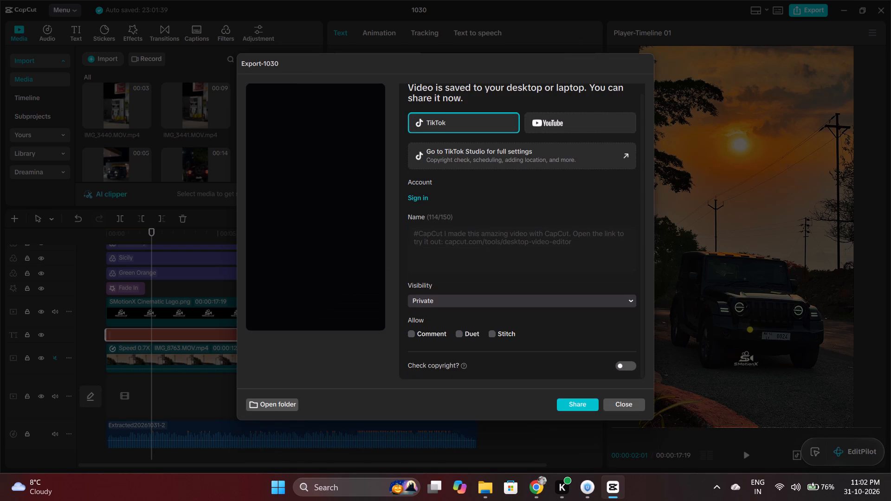
{"action": "scroll", "coordinate": [541, 242], "scroll_direction": "up", "scroll_amount": 7}
{"action": "scroll", "coordinate": [541, 242], "scroll_direction": "down", "scroll_amount": 1}
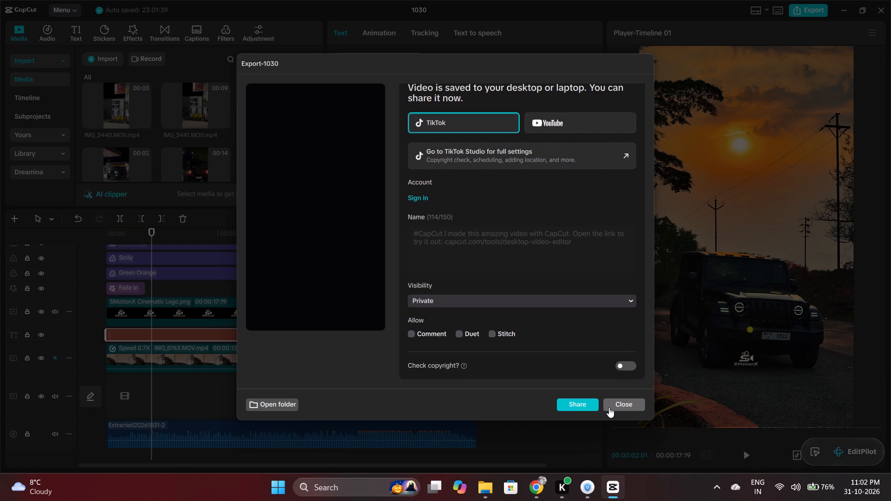
{"action": "left_click", "coordinate": [613, 407]}
Switch to File Explorer, return to the Export folder inside Capcut on New Volume (D:), and refresh it.
{"action": "left_click", "coordinate": [493, 481]}
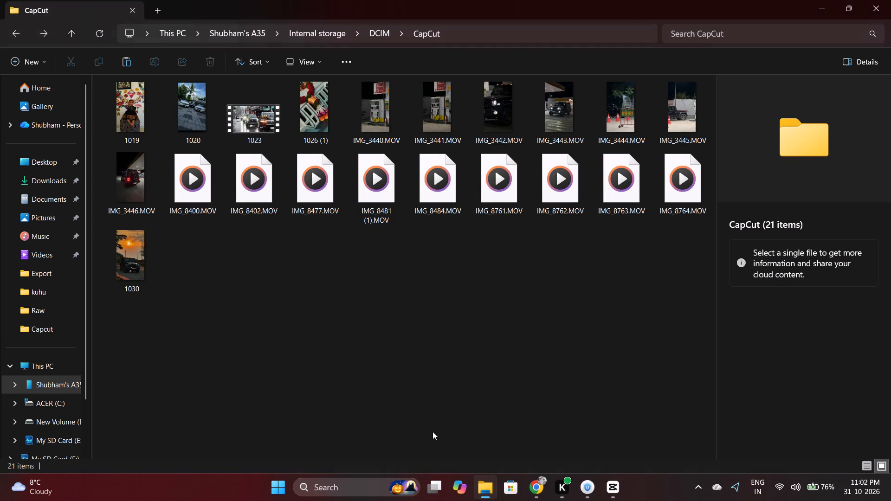
{"action": "left_click", "coordinate": [116, 354]}
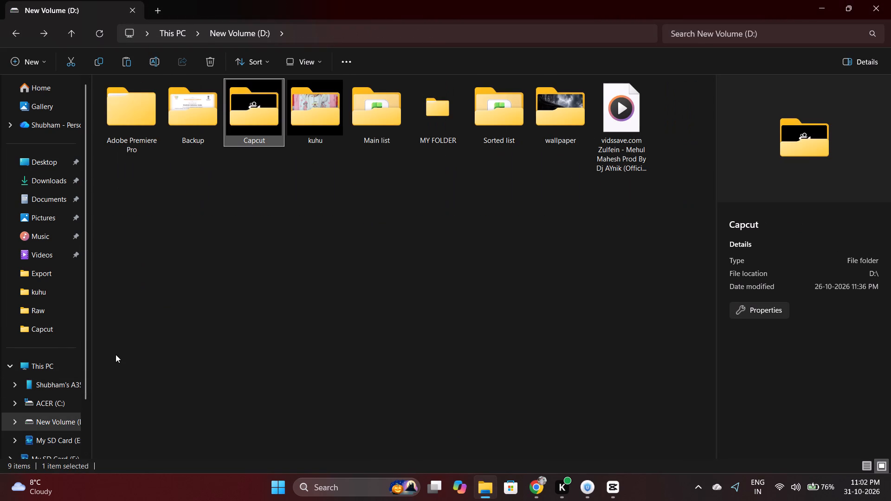
{"action": "left_click", "coordinate": [116, 354]}
{"action": "left_click", "coordinate": [116, 354]}
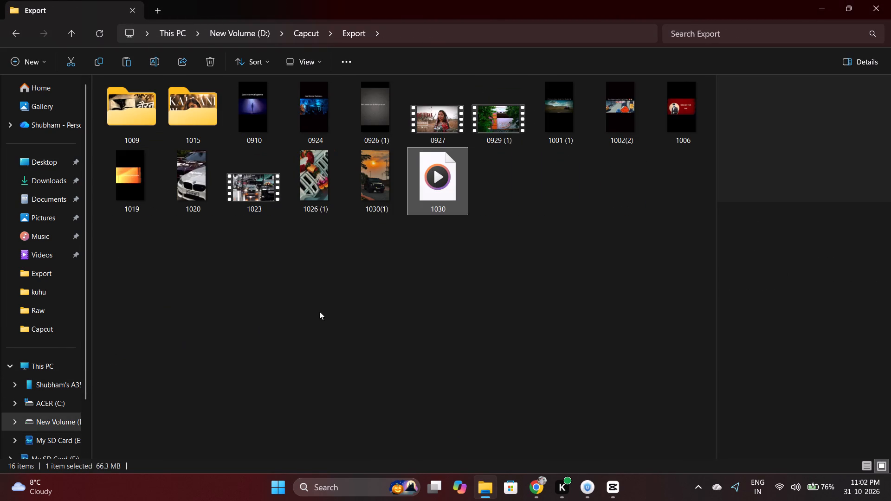
{"action": "key", "text": "ctrl+r"}
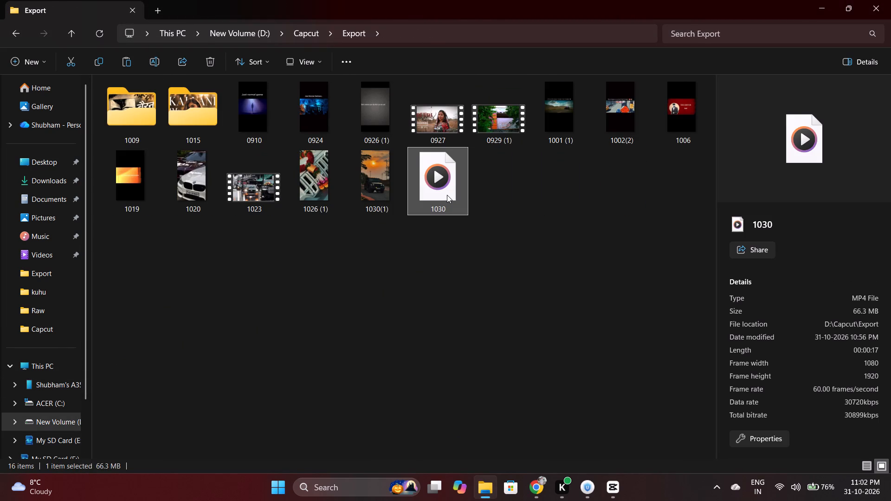
{"action": "key", "text": "ctrl+r"}
{"action": "key", "text": "ctrl+r"}
{"action": "key", "text": "ctrl+r"}
{"action": "key", "text": "ctrl+r"}
{"action": "key", "text": "ctrl+r"}
{"action": "key", "text": "ctrl+r"}
{"action": "key", "text": "ctrl+r"}
{"action": "key", "text": "ctrl+r"}
{"action": "key", "text": "ctrl+r"}
{"action": "key", "text": "ctrl+r"}
{"action": "key", "text": "ctrl+r"}
{"action": "key", "text": "ctrl+r"}
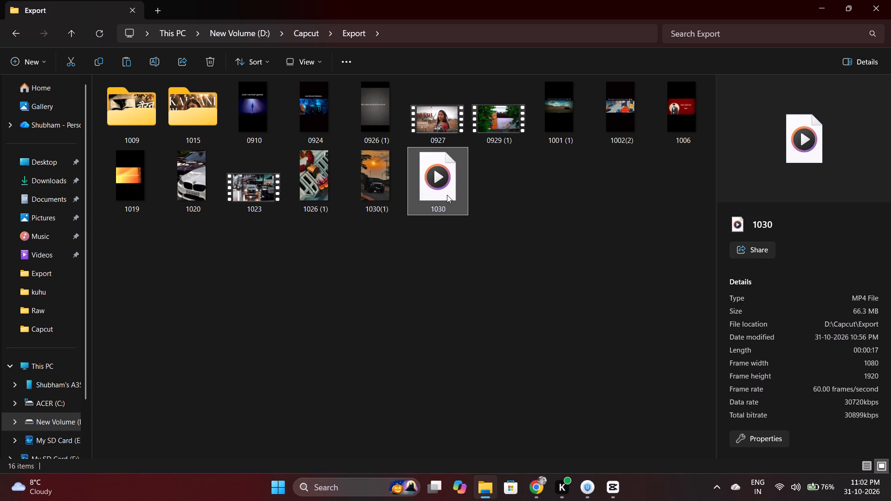
{"action": "key", "text": "ctrl+r"}
{"action": "key", "text": "ctrl+r"}
{"action": "key", "text": "ctrl+r"}
{"action": "key", "text": "ctrl+r"}
{"action": "key", "text": "ctrl+r"}
{"action": "key", "text": "ctrl+r"}
{"action": "key", "text": "ctrl+r"}
{"action": "key", "text": "ctrl+r"}
{"action": "key", "text": "ctrl+r"}
{"action": "key", "text": "ctrl+r"}
Preview the 1030(1) video and close the player.
{"action": "double_click", "coordinate": [381, 186]}
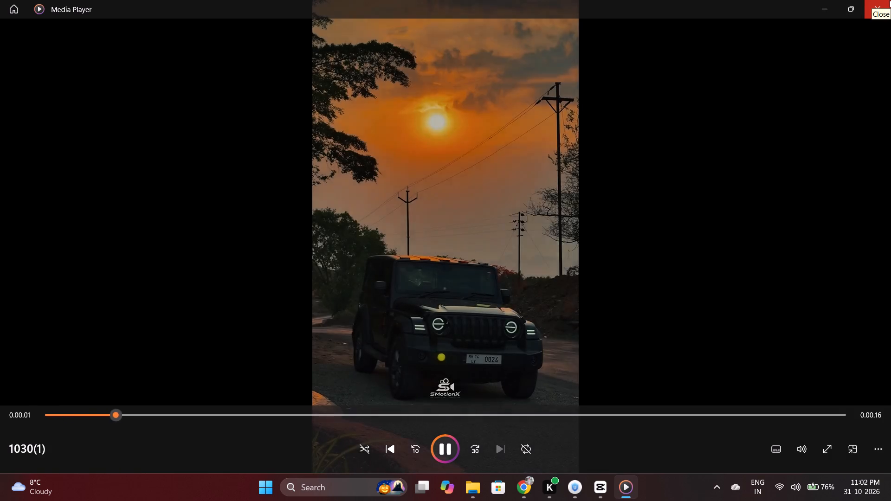
{"action": "left_click", "coordinate": [890, 0]}
Copy the 1030(1) video into the CapCut folder inside the A35 phone's DCIM folder, and minimise File Explorer.
{"action": "left_click", "coordinate": [386, 179]}
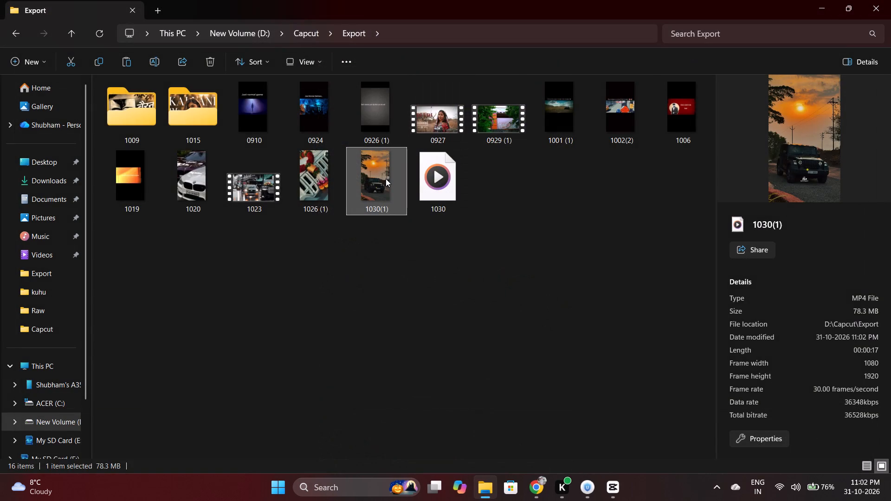
{"action": "key", "text": "ctrl+c"}
{"action": "left_click", "coordinate": [41, 388]}
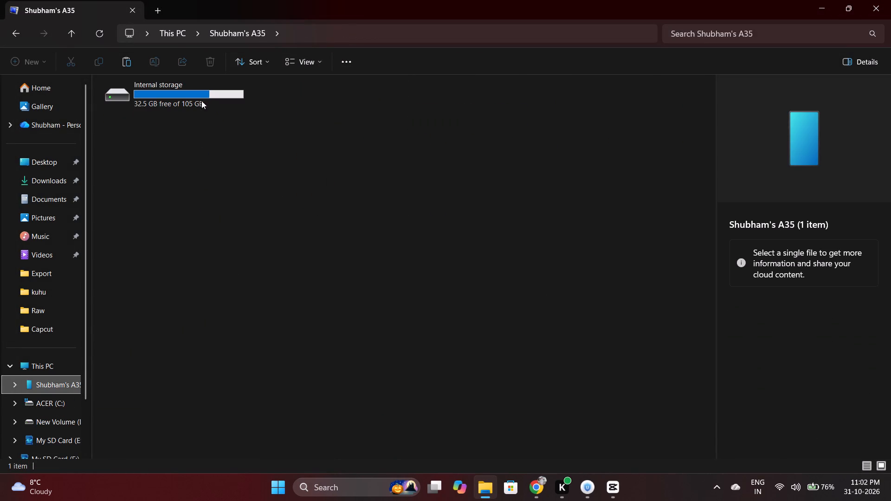
{"action": "double_click", "coordinate": [201, 97]}
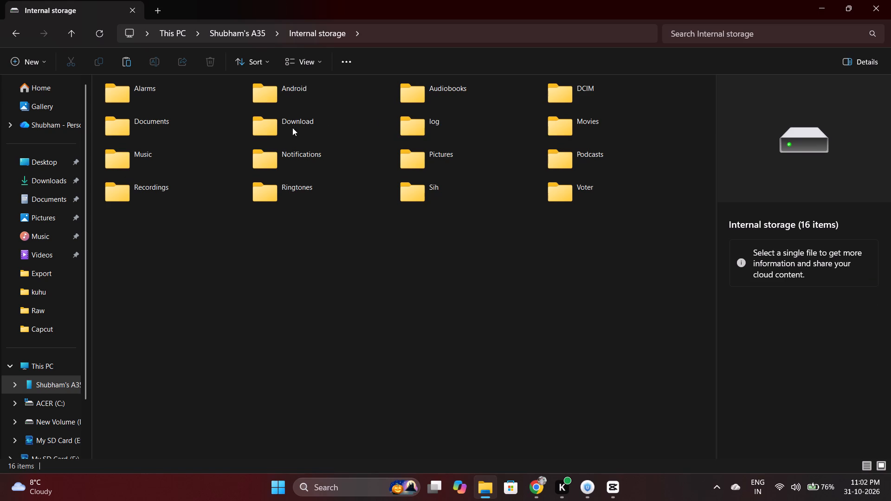
{"action": "double_click", "coordinate": [555, 87]}
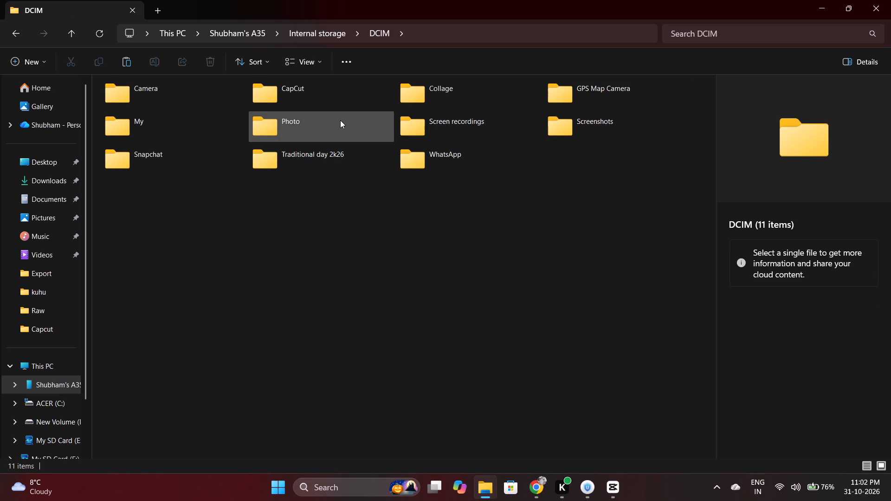
{"action": "double_click", "coordinate": [324, 95]}
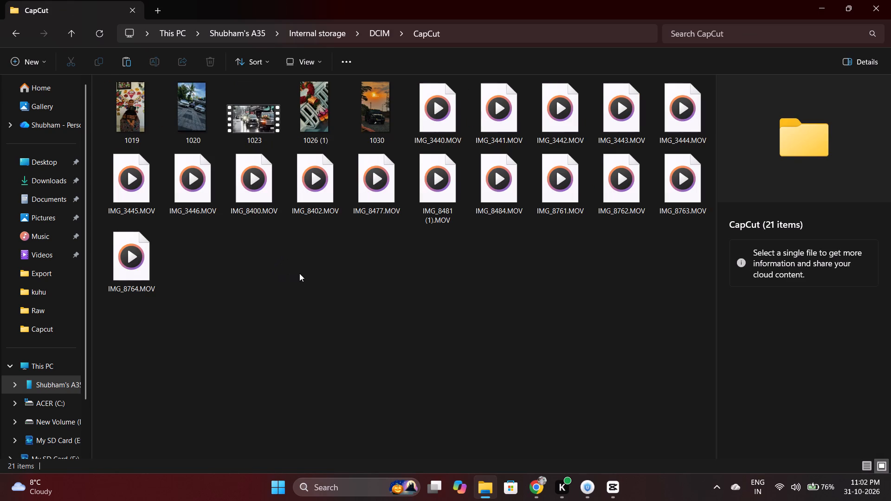
{"action": "left_click", "coordinate": [375, 127]}
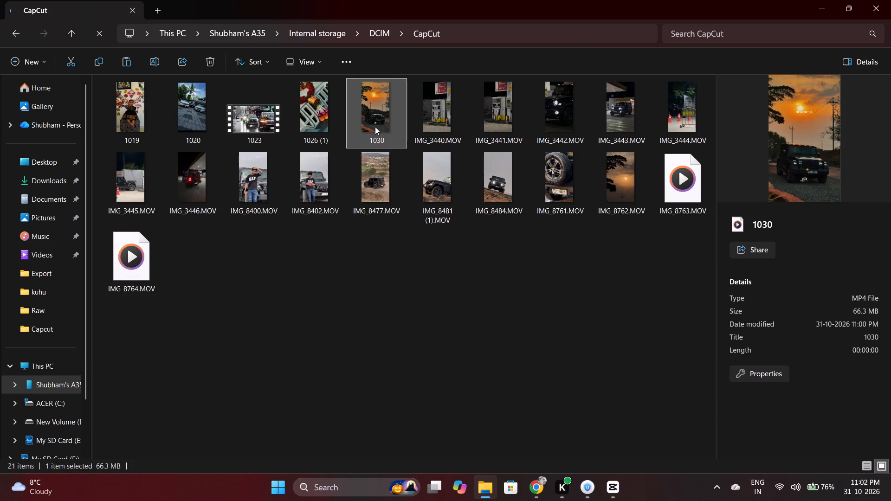
{"action": "right_click", "coordinate": [392, 295]}
{"action": "key", "text": "ctrl+v"}
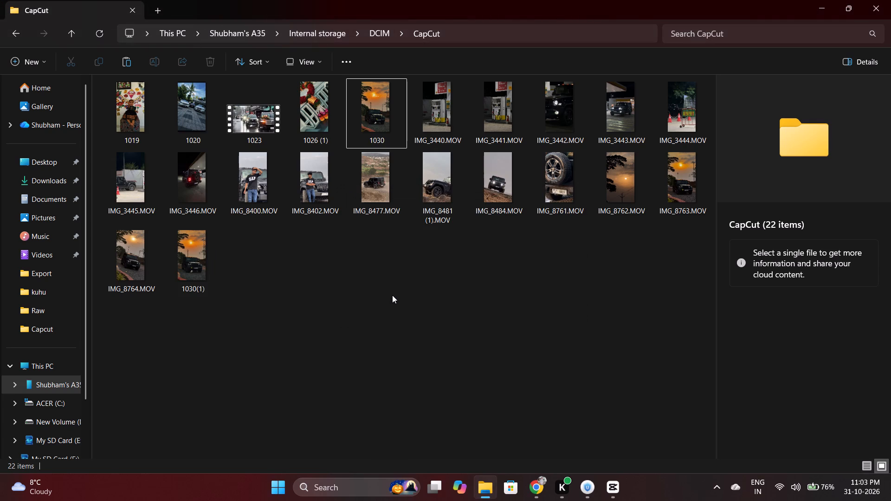
{"action": "left_click", "coordinate": [834, 0]}
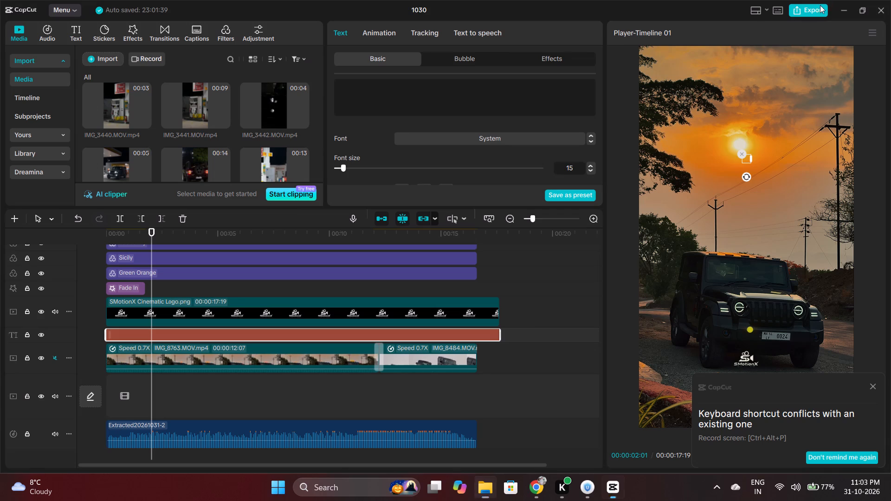
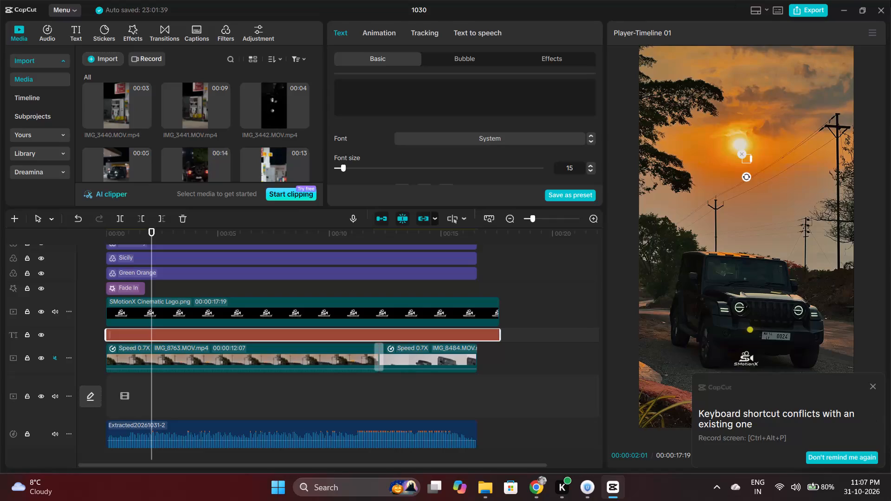
Close the 1030 project's editor window and the Google Chrome window behind it.
{"action": "triple_click", "coordinate": [878, 6]}
{"action": "triple_click", "coordinate": [878, 6]}
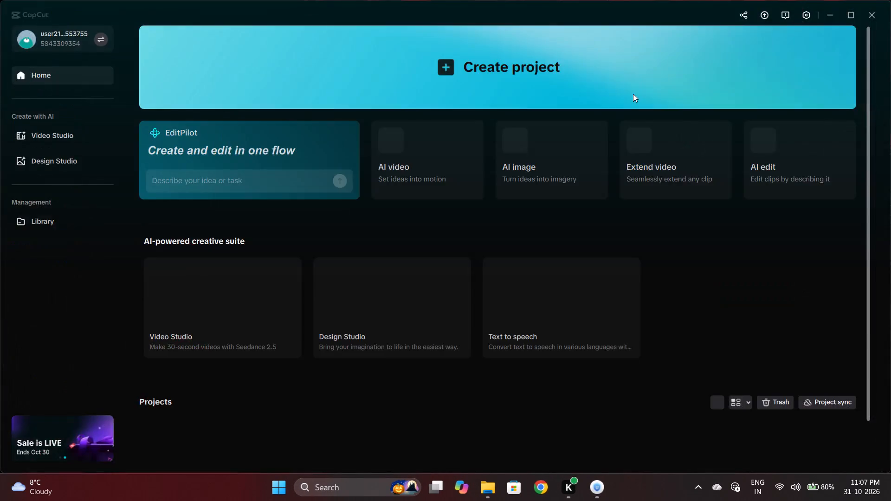